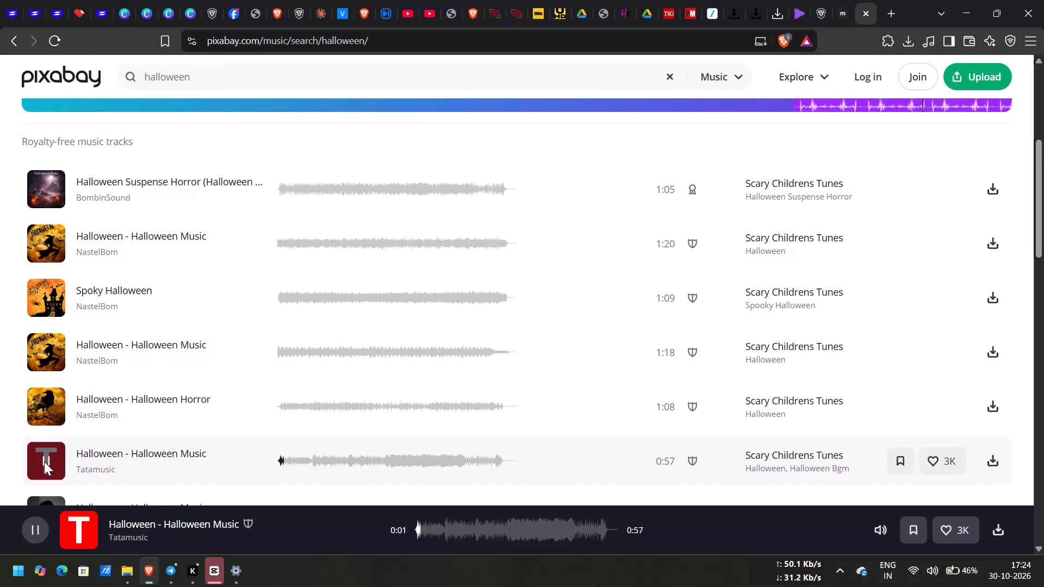
Download Tatamusic's 0:57 track Halloween - Halloween Music to the Downloads folder and pause its preview.
{"action": "scroll", "coordinate": [44, 461], "scroll_direction": "down", "scroll_amount": 1}
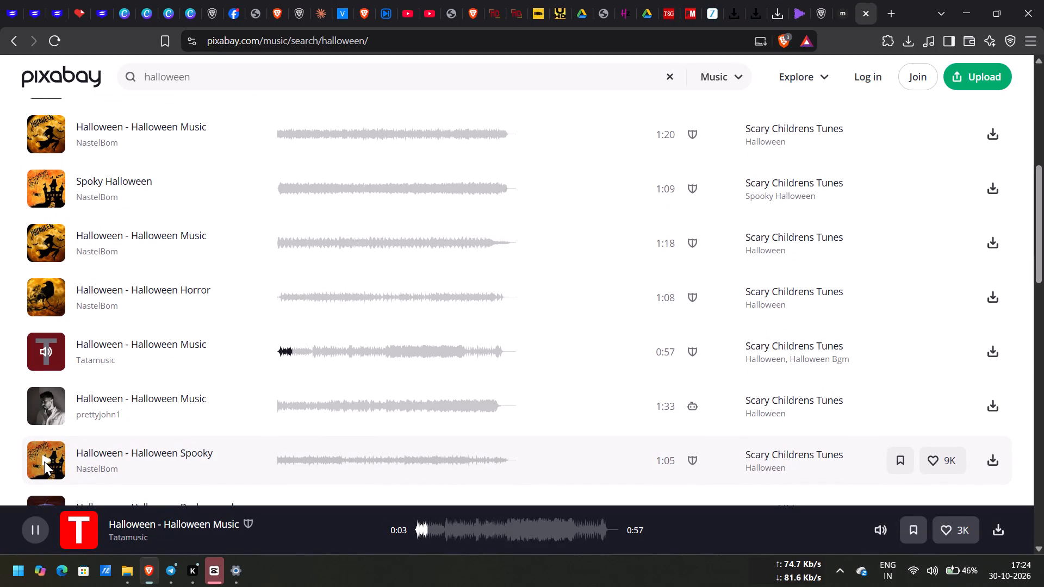
{"action": "scroll", "coordinate": [44, 461], "scroll_direction": "up", "scroll_amount": 1}
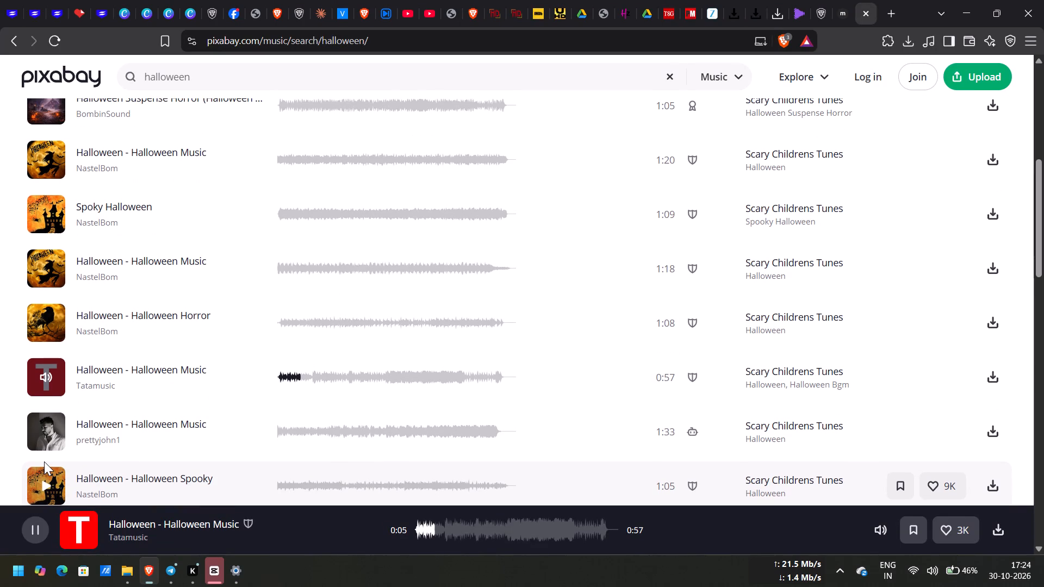
{"action": "scroll", "coordinate": [44, 461], "scroll_direction": "up", "scroll_amount": 2}
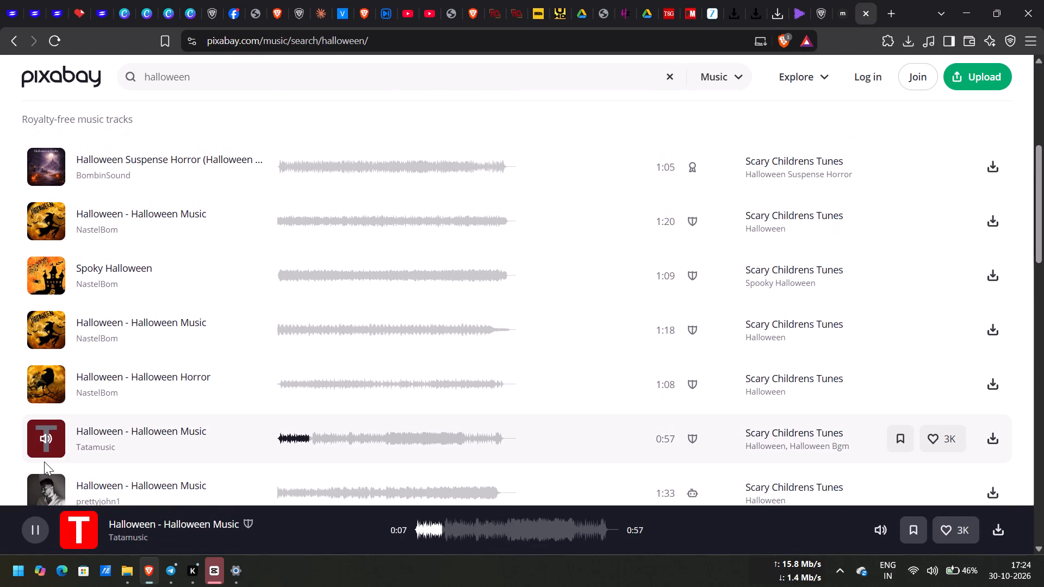
{"action": "scroll", "coordinate": [44, 461], "scroll_direction": "up", "scroll_amount": 1}
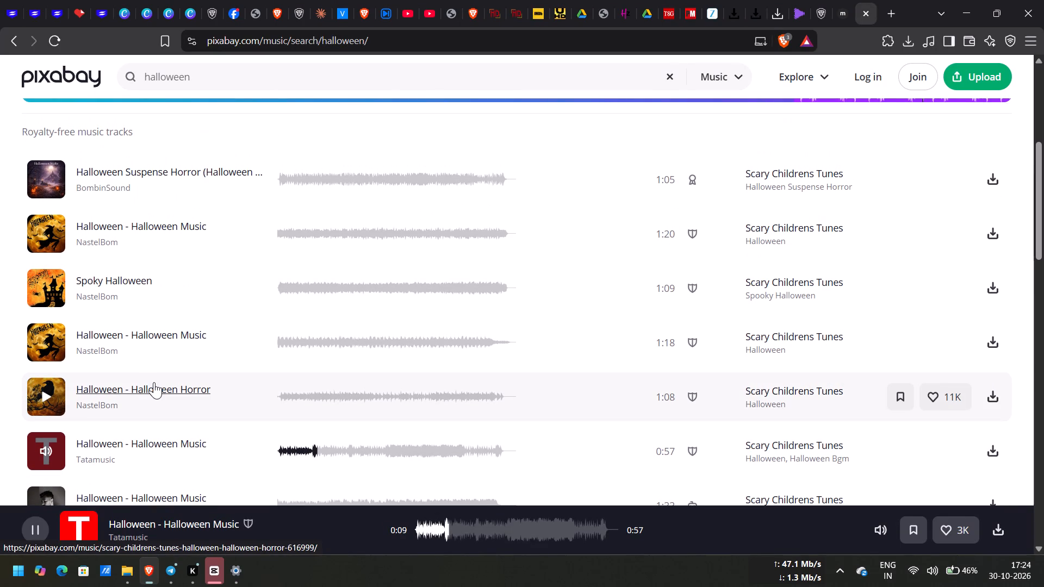
{"action": "scroll", "coordinate": [71, 398], "scroll_direction": "down", "scroll_amount": 2}
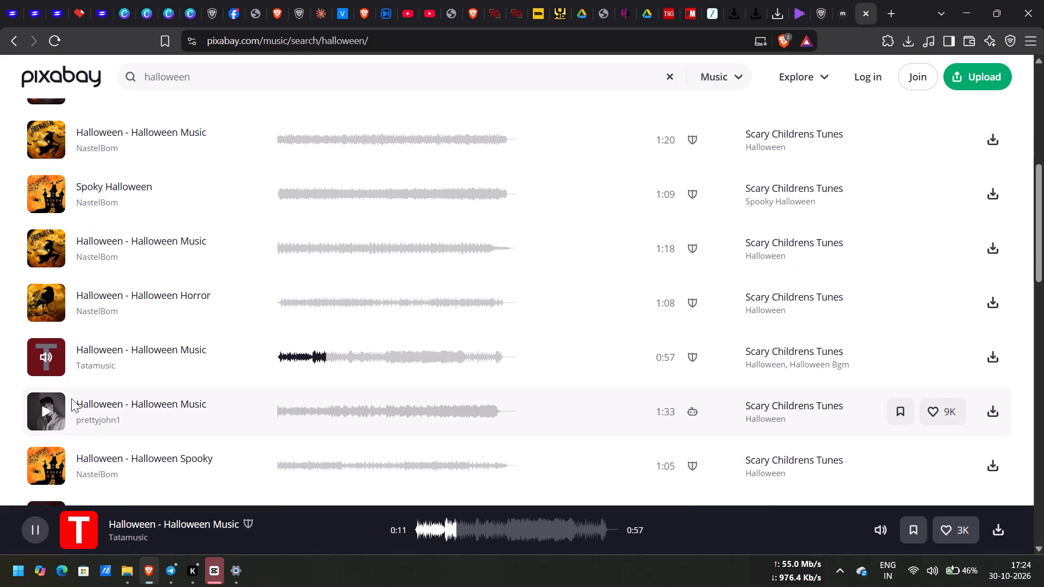
{"action": "left_click", "coordinate": [999, 358]}
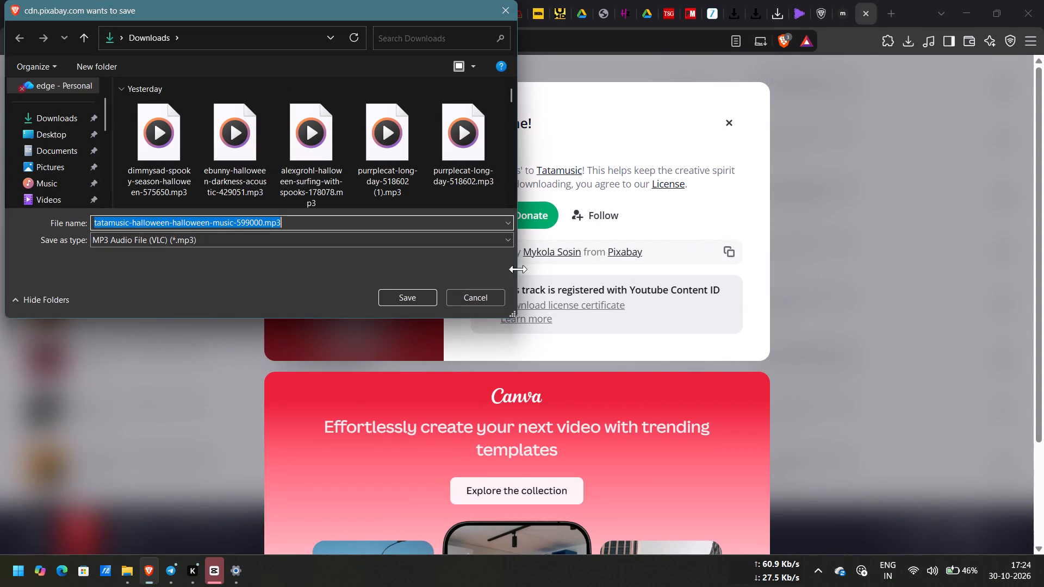
{"action": "left_click", "coordinate": [392, 298]}
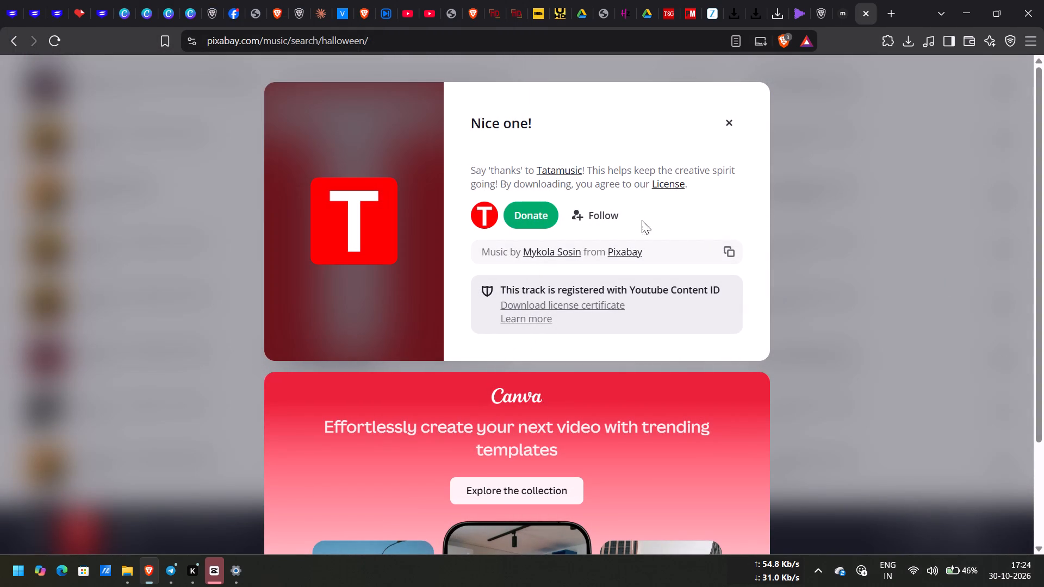
{"action": "left_click", "coordinate": [853, 167]}
{"action": "scroll", "coordinate": [853, 167], "scroll_direction": "up", "scroll_amount": 1}
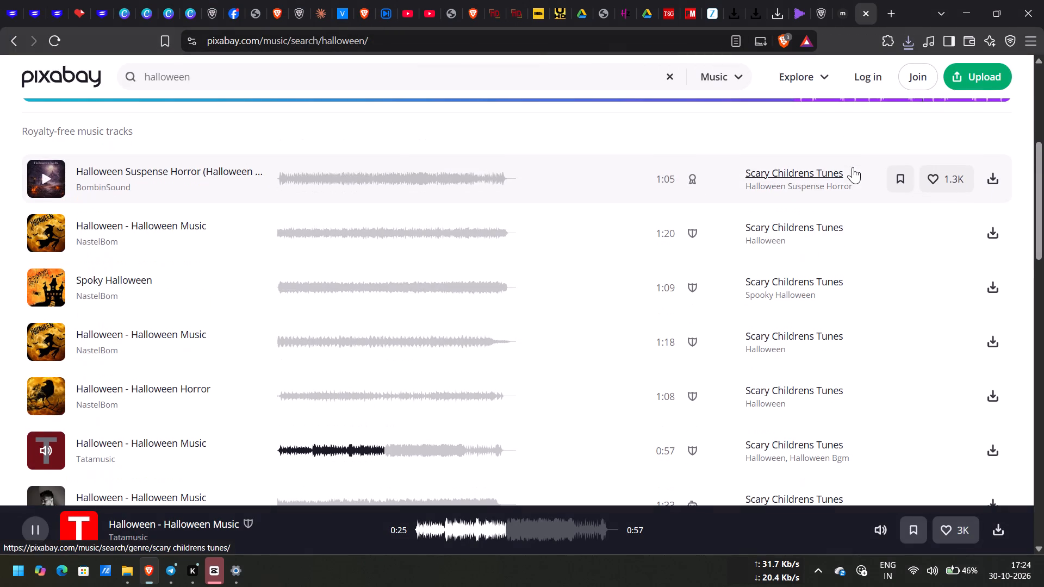
{"action": "left_click", "coordinate": [47, 453]}
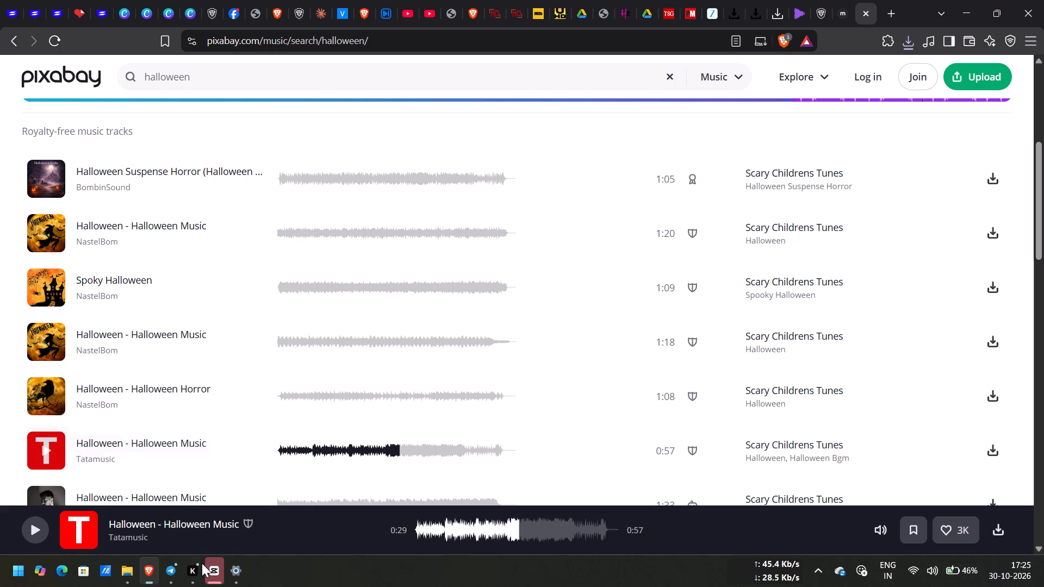
Switch to CapCut and open the project 1028 (2) without relinking the missing media file.
{"action": "left_click", "coordinate": [214, 579]}
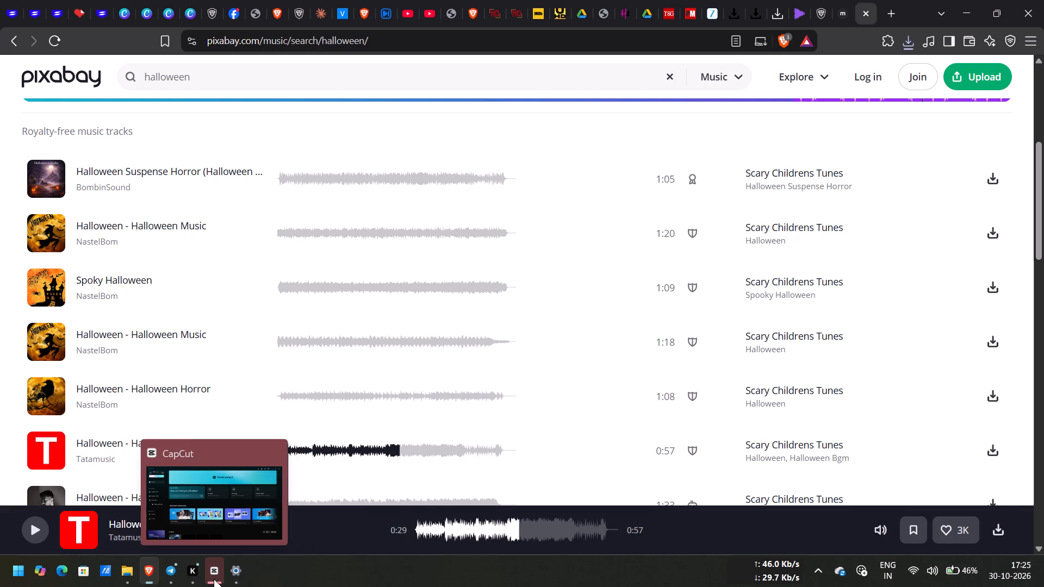
{"action": "scroll", "coordinate": [287, 450], "scroll_direction": "down", "scroll_amount": 2}
{"action": "double_click", "coordinate": [210, 464]}
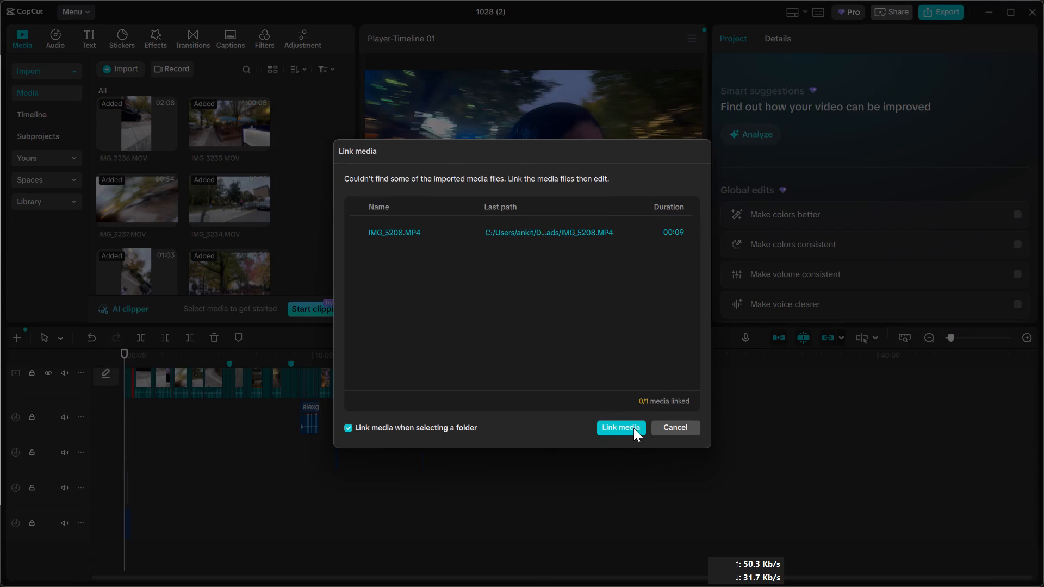
{"action": "left_click", "coordinate": [666, 432]}
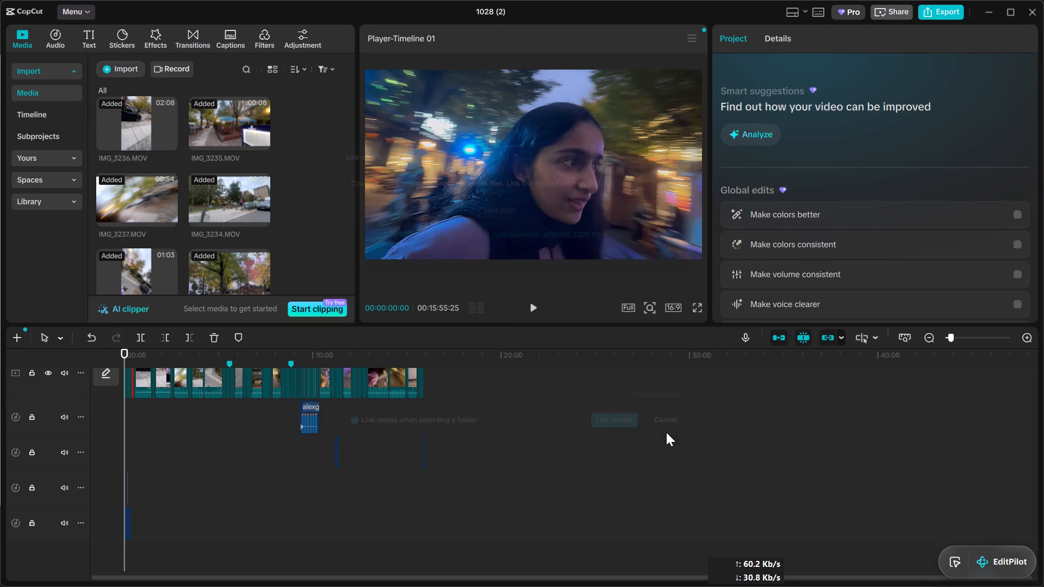
Play the timeline from about 09:15 to review the Halloween section with its current background music.
{"action": "left_click", "coordinate": [300, 361]}
{"action": "key", "text": "space"}
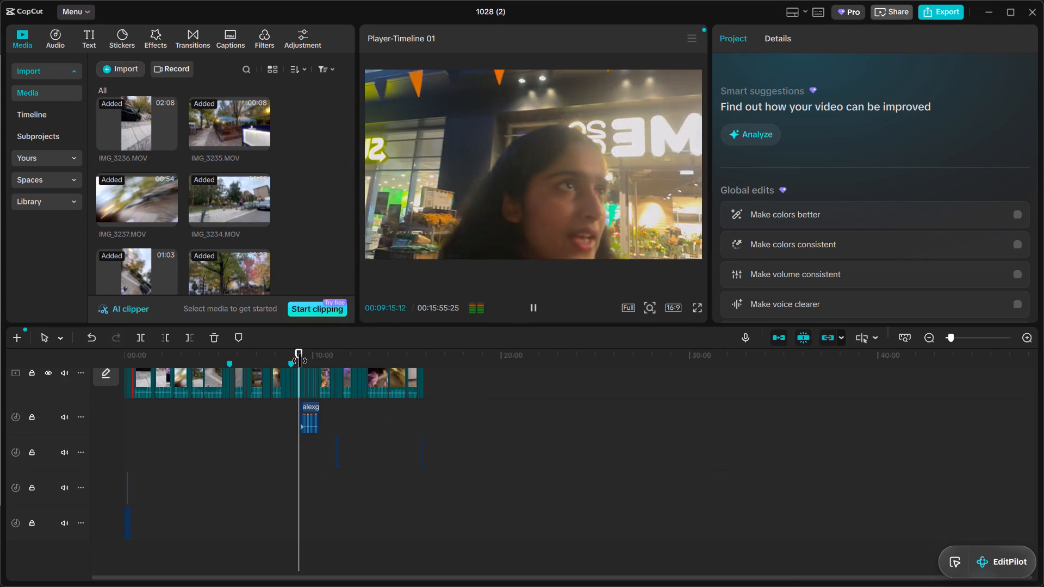
{"action": "scroll", "coordinate": [307, 449], "scroll_direction": "up", "scroll_amount": 8, "text": "ctrl"}
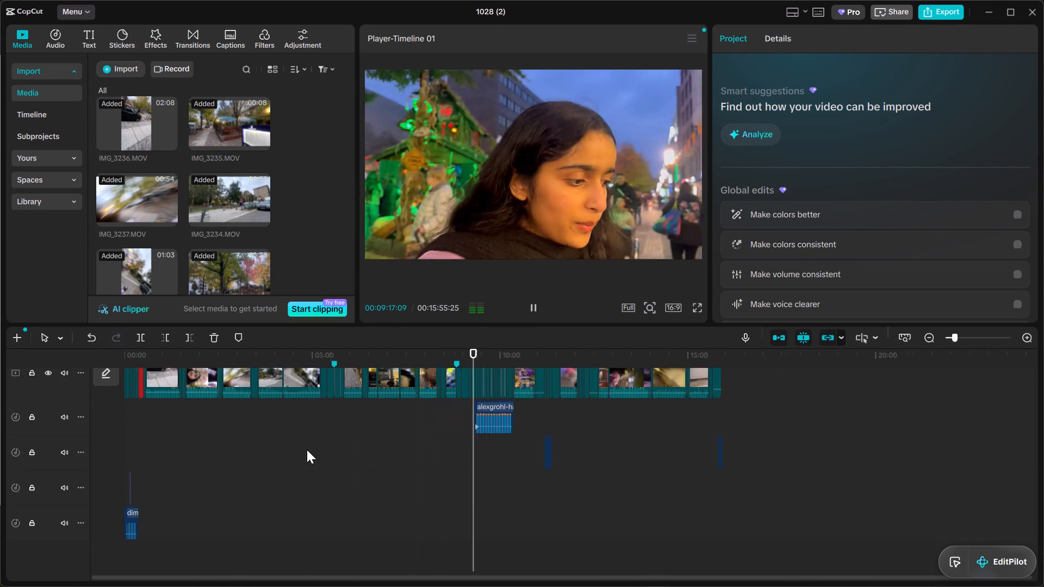
{"action": "scroll", "coordinate": [307, 449], "scroll_direction": "up", "scroll_amount": 12, "text": "ctrl"}
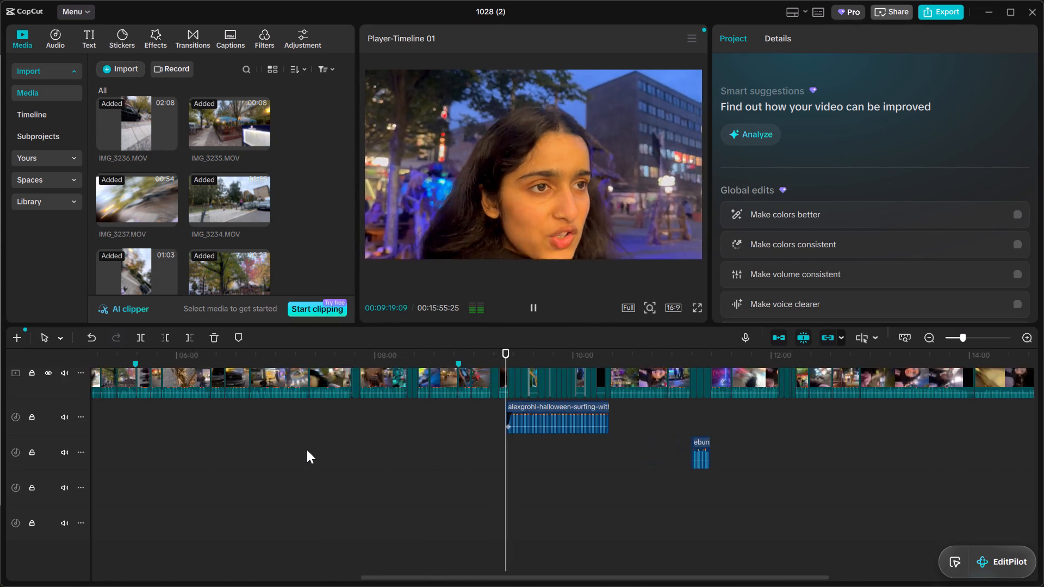
{"action": "scroll", "coordinate": [307, 449], "scroll_direction": "up", "scroll_amount": 3, "text": "ctrl"}
{"action": "scroll", "coordinate": [307, 449], "scroll_direction": "up", "scroll_amount": 3}
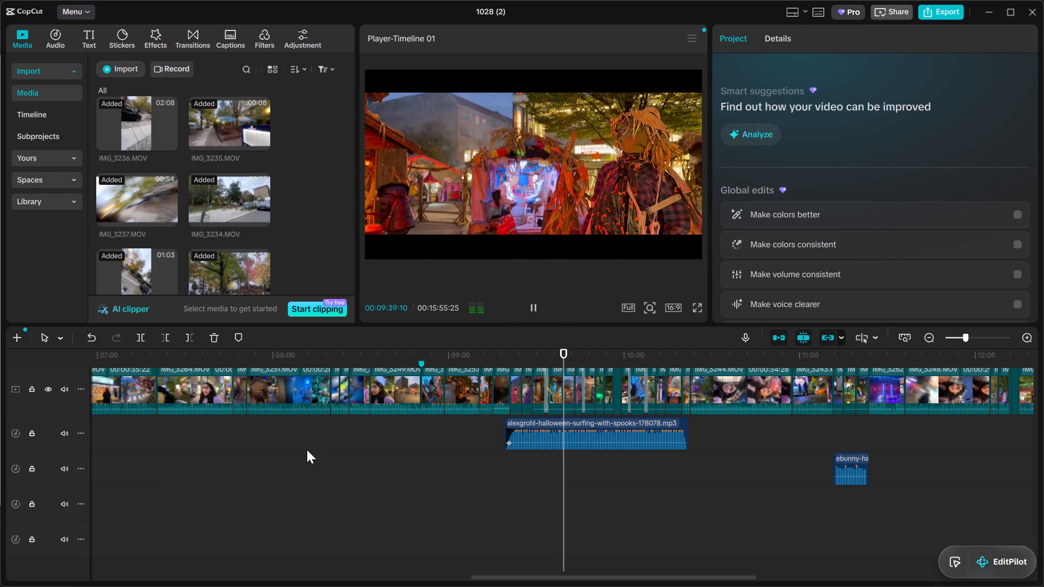
{"action": "key", "text": "space"}
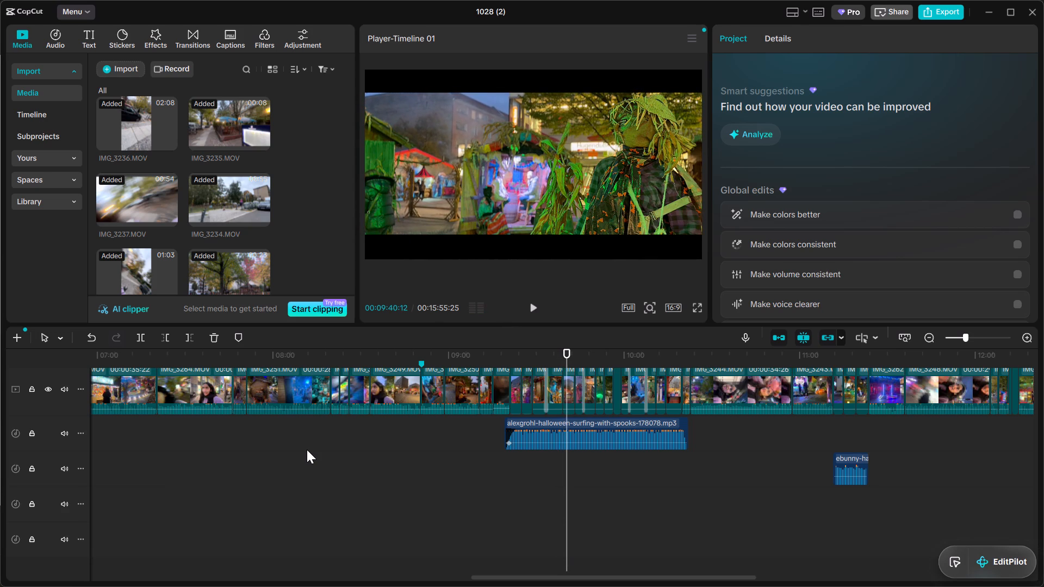
Import tatamusic-halloween-halloween-music-599000.mp3 from the Downloads folder into the project media.
{"action": "left_click", "coordinate": [594, 435]}
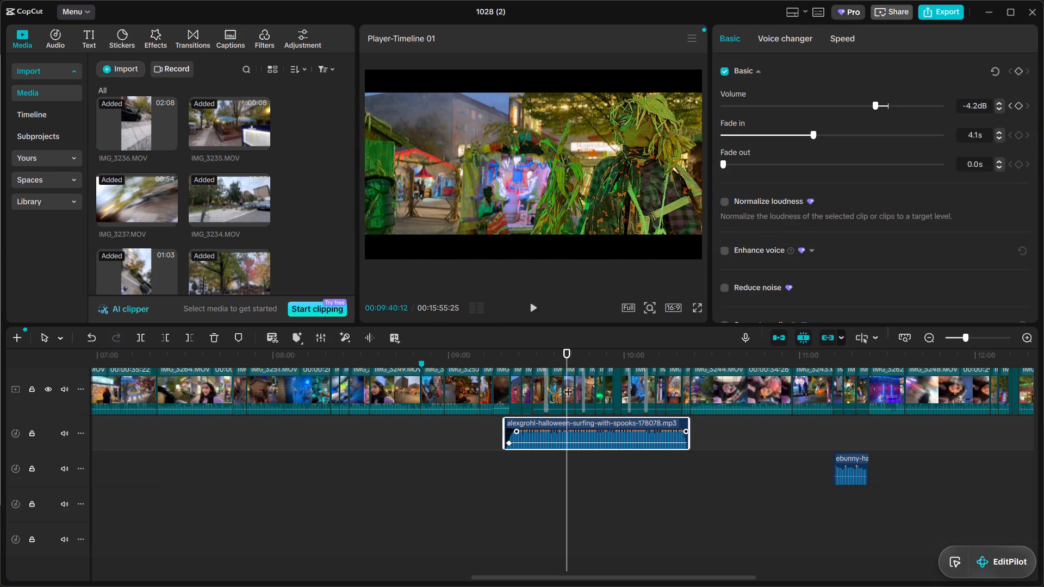
{"action": "left_click", "coordinate": [111, 76]}
{"action": "left_click", "coordinate": [156, 101]}
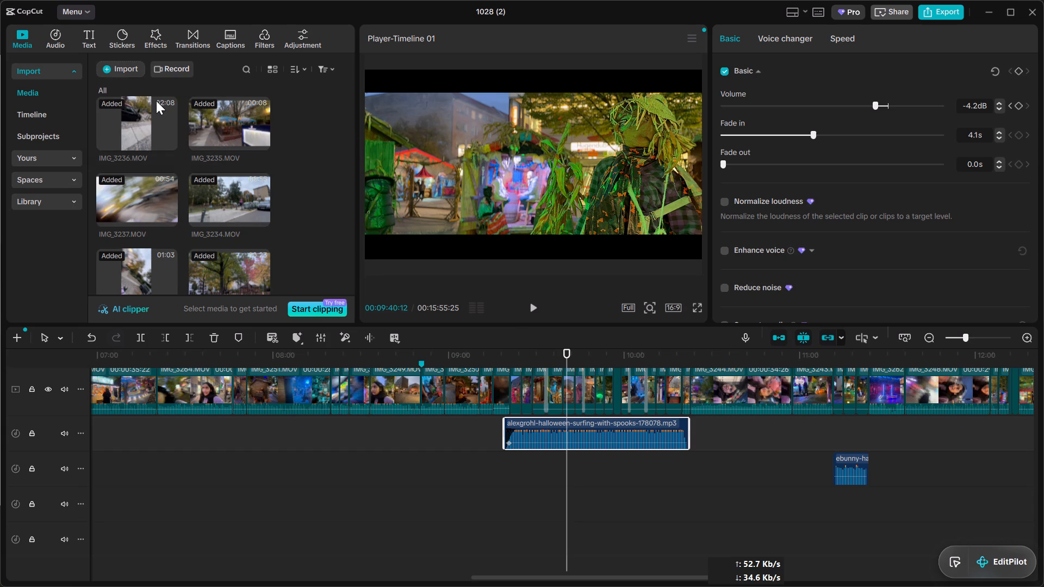
{"action": "left_click", "coordinate": [152, 116]}
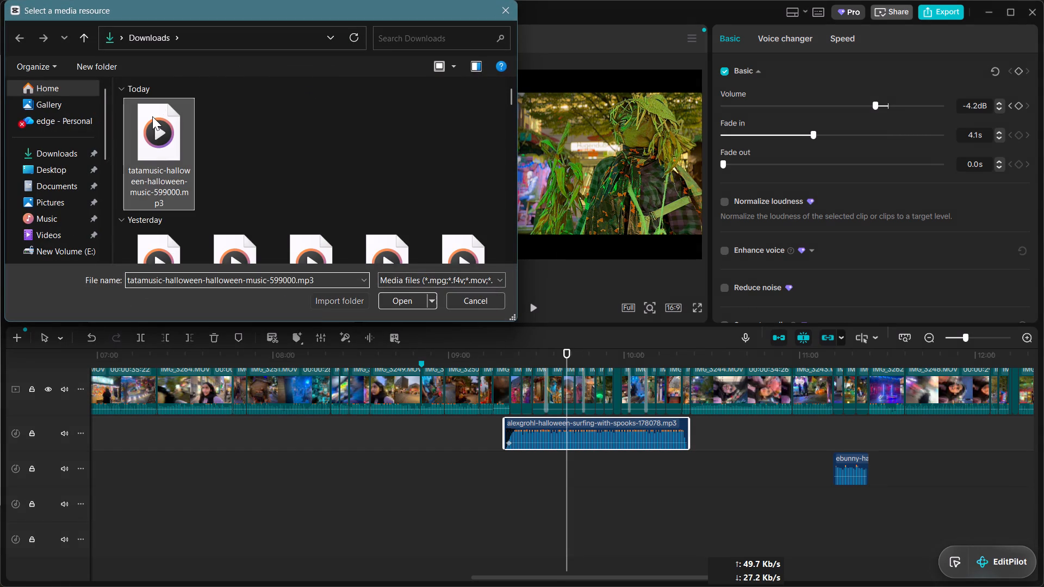
{"action": "left_click", "coordinate": [397, 301]}
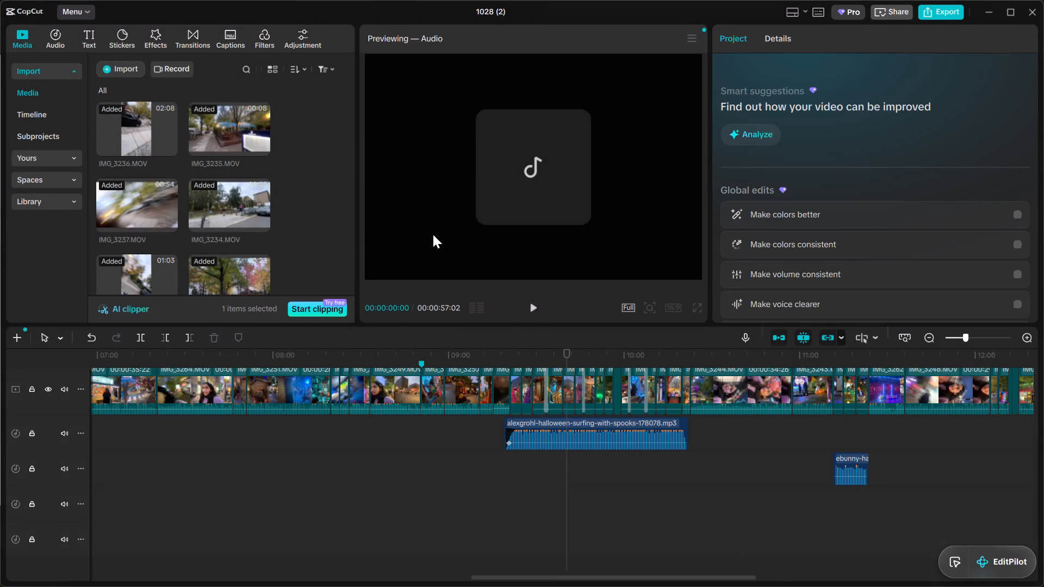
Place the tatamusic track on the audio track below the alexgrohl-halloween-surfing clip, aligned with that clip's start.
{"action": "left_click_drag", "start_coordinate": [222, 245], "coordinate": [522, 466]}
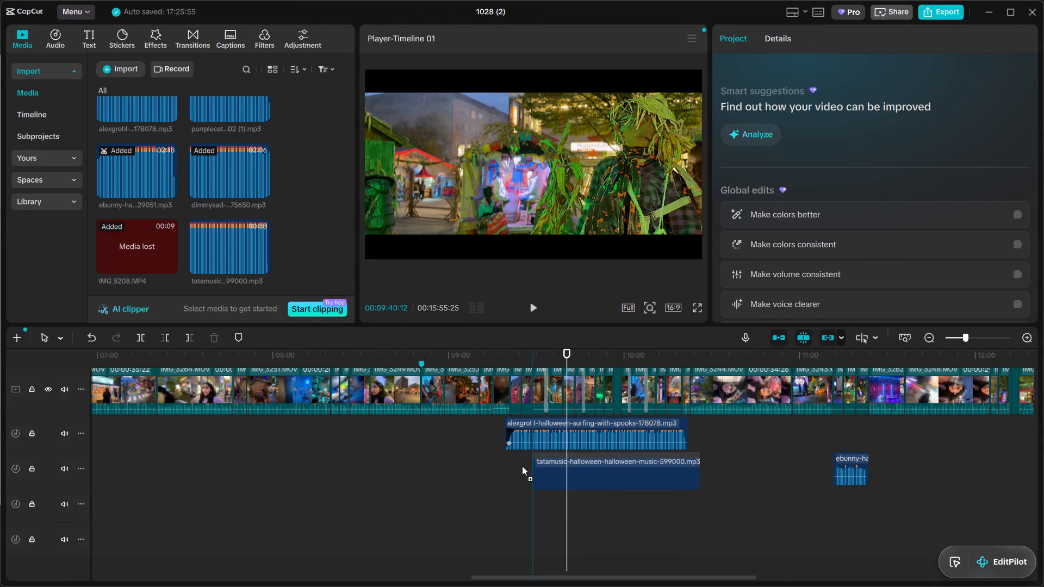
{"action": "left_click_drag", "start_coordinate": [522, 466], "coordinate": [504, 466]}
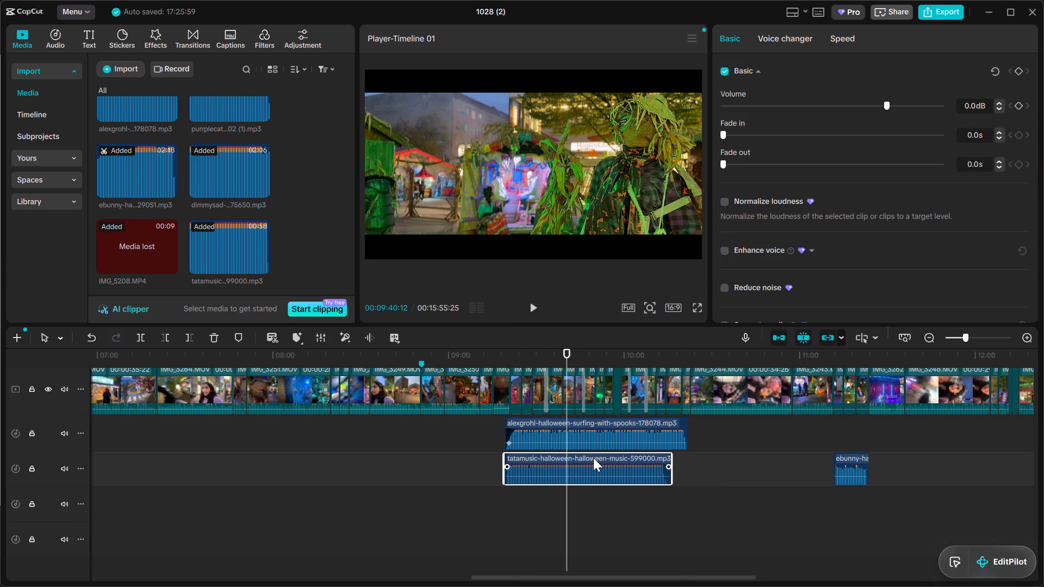
Play the section from about 09:19 and lower the alexgrohl-halloween-surfing clip's volume to -29.5 dB.
{"action": "left_click", "coordinate": [501, 357]}
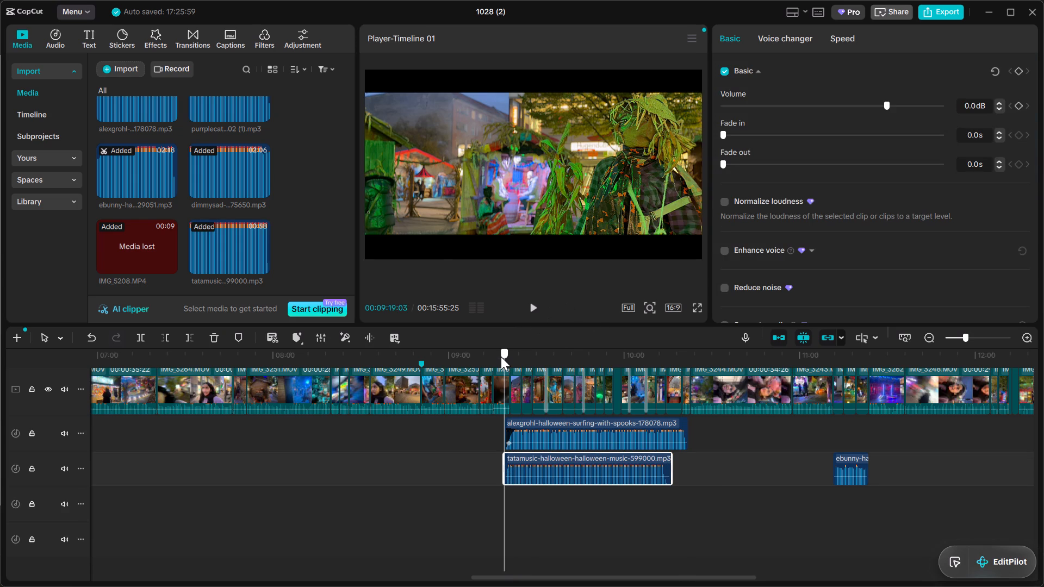
{"action": "key", "text": "space"}
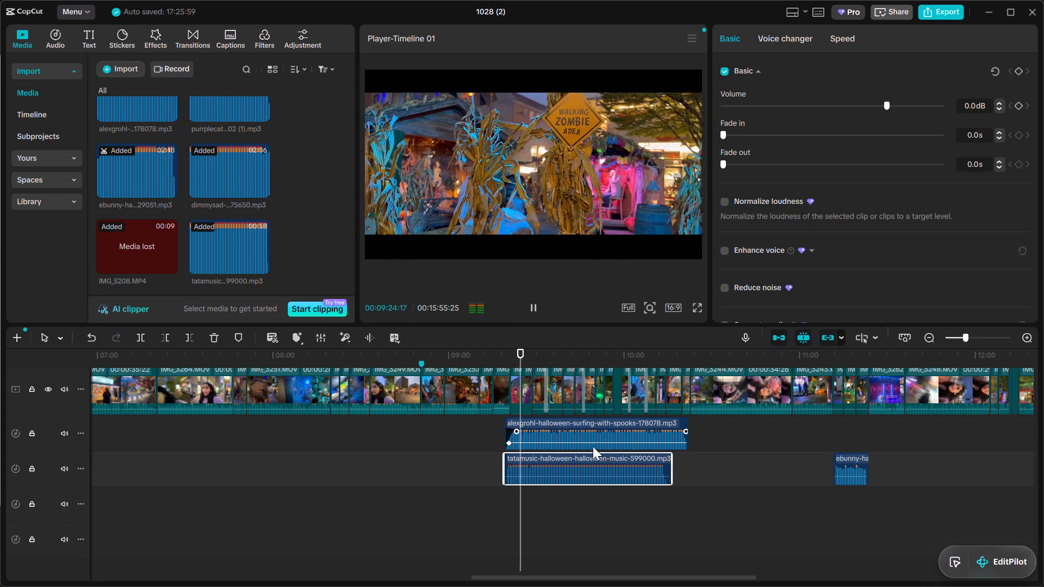
{"action": "left_click_drag", "start_coordinate": [597, 443], "coordinate": [595, 451]}
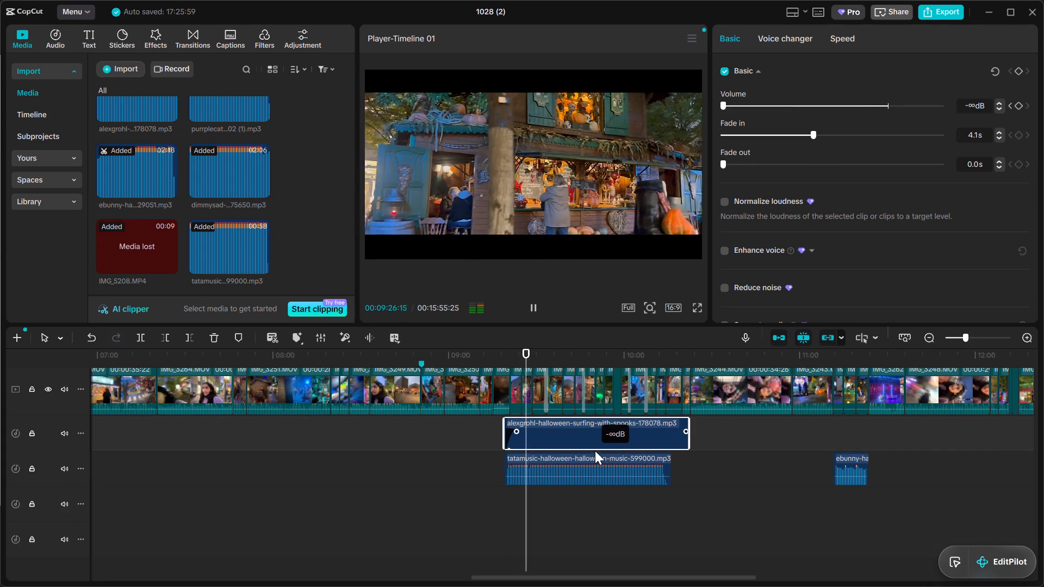
{"action": "left_click_drag", "start_coordinate": [595, 451], "coordinate": [595, 448]}
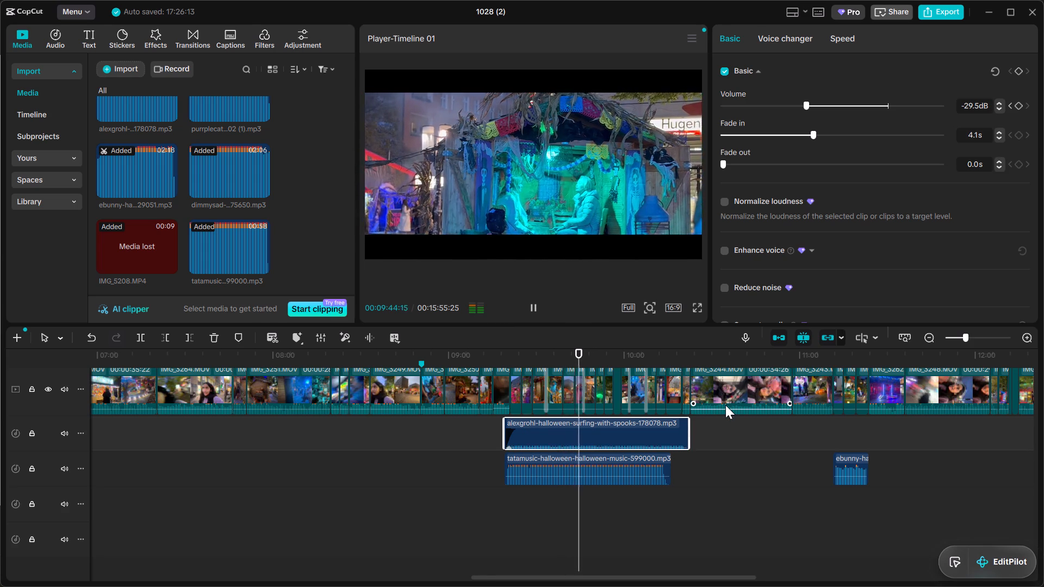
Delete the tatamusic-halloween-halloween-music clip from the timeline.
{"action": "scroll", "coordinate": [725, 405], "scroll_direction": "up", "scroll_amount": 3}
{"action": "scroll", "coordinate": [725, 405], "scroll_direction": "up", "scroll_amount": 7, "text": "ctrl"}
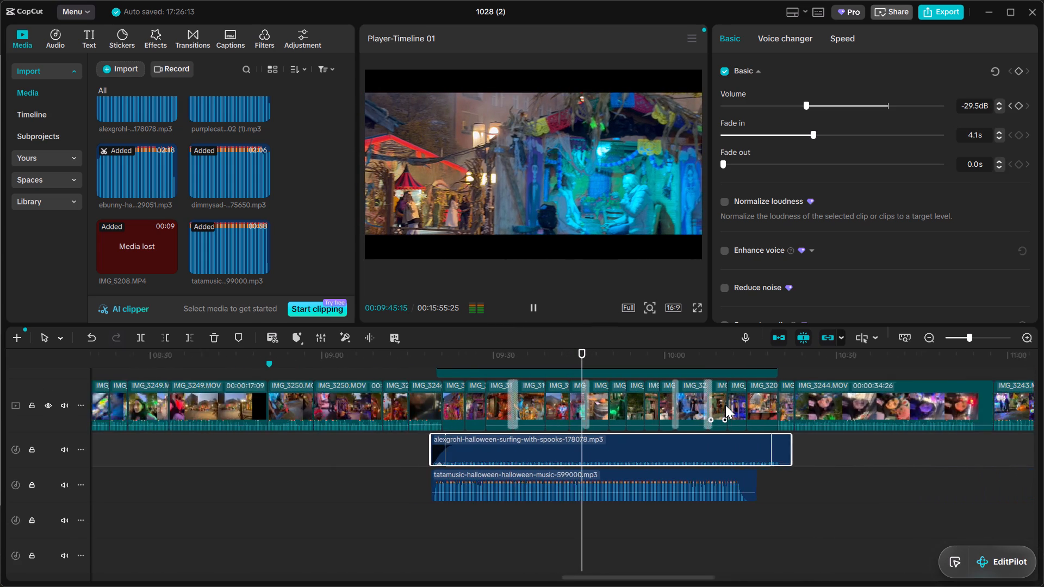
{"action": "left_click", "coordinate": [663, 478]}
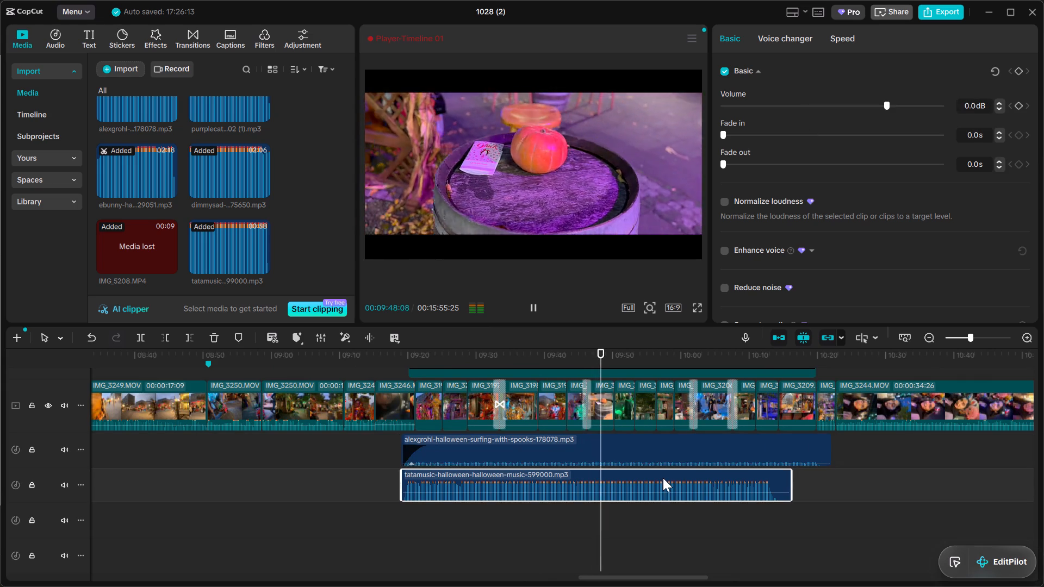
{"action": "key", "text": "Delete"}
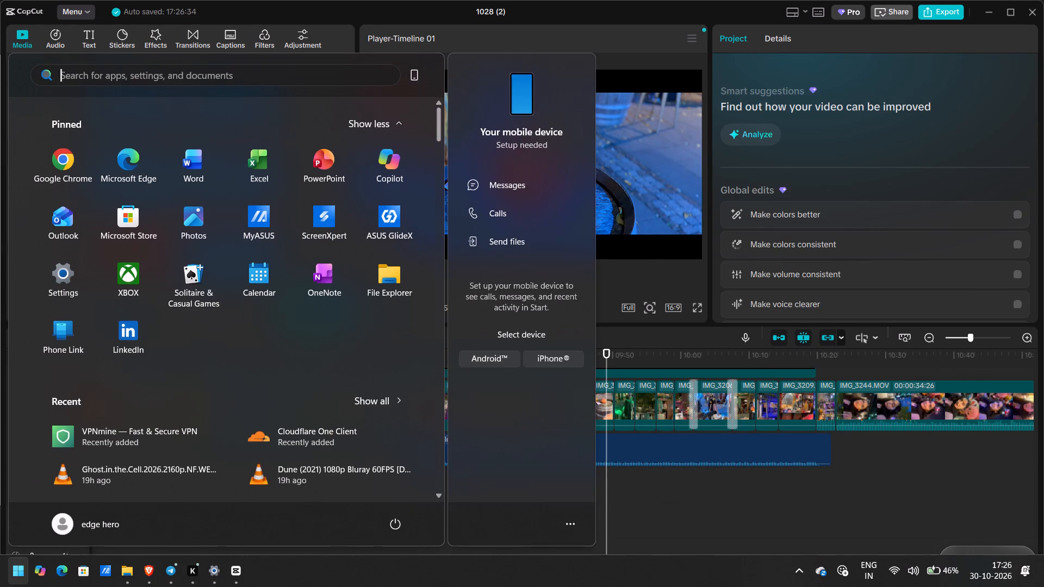
Switch back to the Pixabay results in Brave and preview NastelBom's Spoky Halloween and 1:20 Halloween - Halloween Music tracks.
{"action": "left_click", "coordinate": [150, 572]}
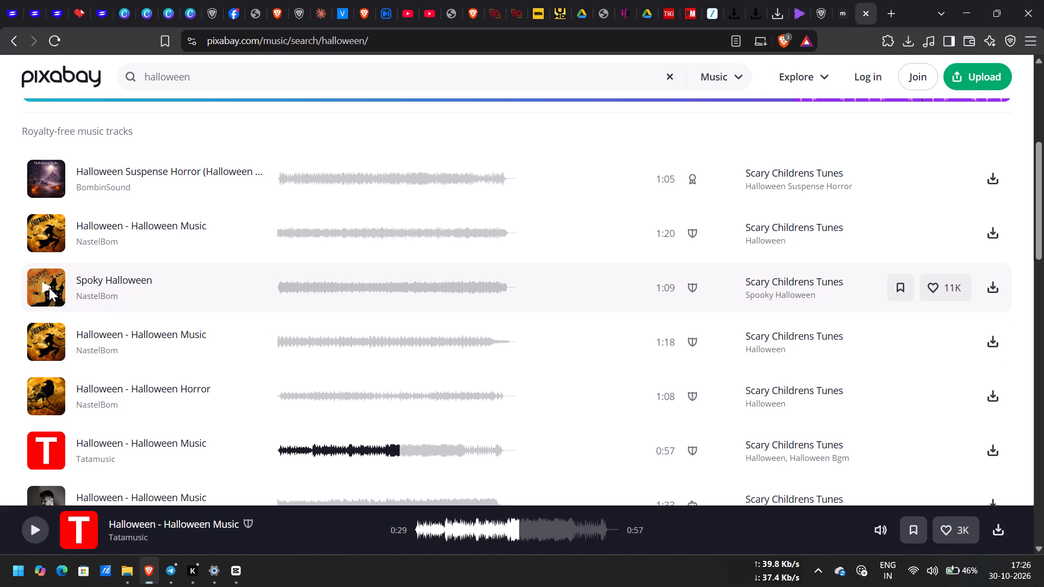
{"action": "left_click", "coordinate": [49, 288]}
{"action": "scroll", "coordinate": [49, 288], "scroll_direction": "down", "scroll_amount": 1}
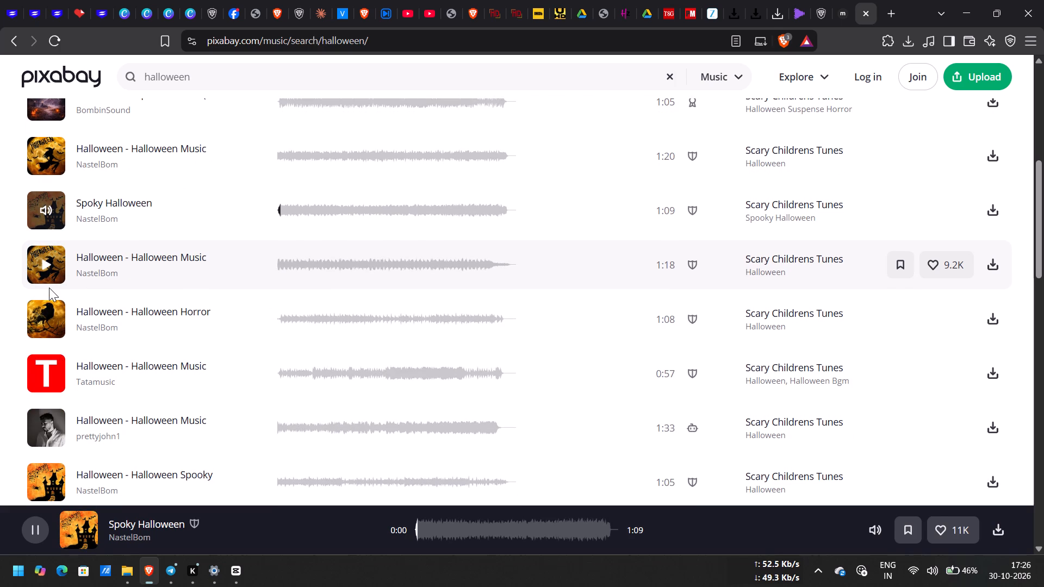
{"action": "scroll", "coordinate": [49, 288], "scroll_direction": "down", "scroll_amount": 1}
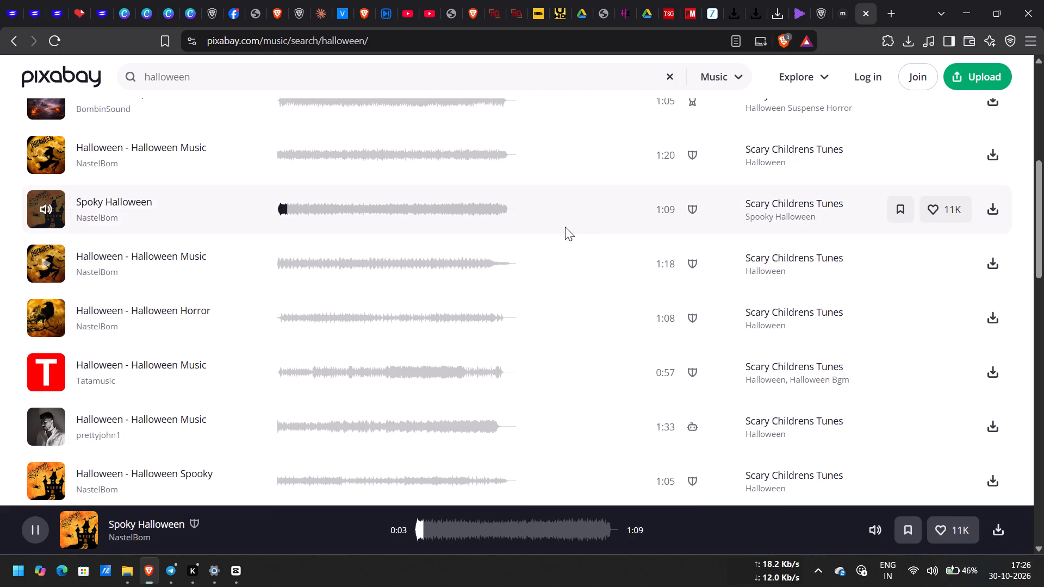
{"action": "left_click", "coordinate": [40, 147]}
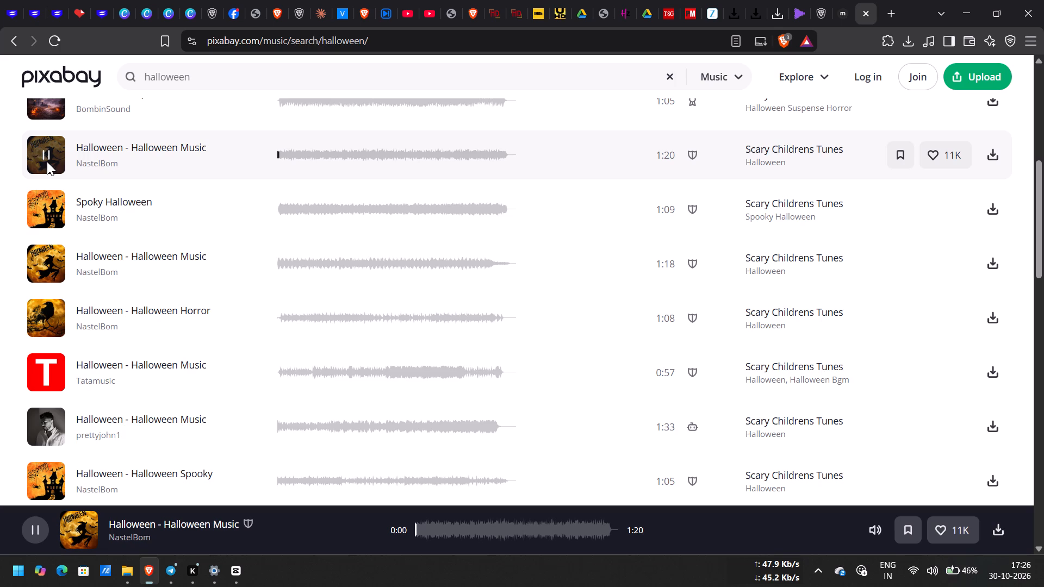
{"action": "scroll", "coordinate": [47, 161], "scroll_direction": "up", "scroll_amount": 1}
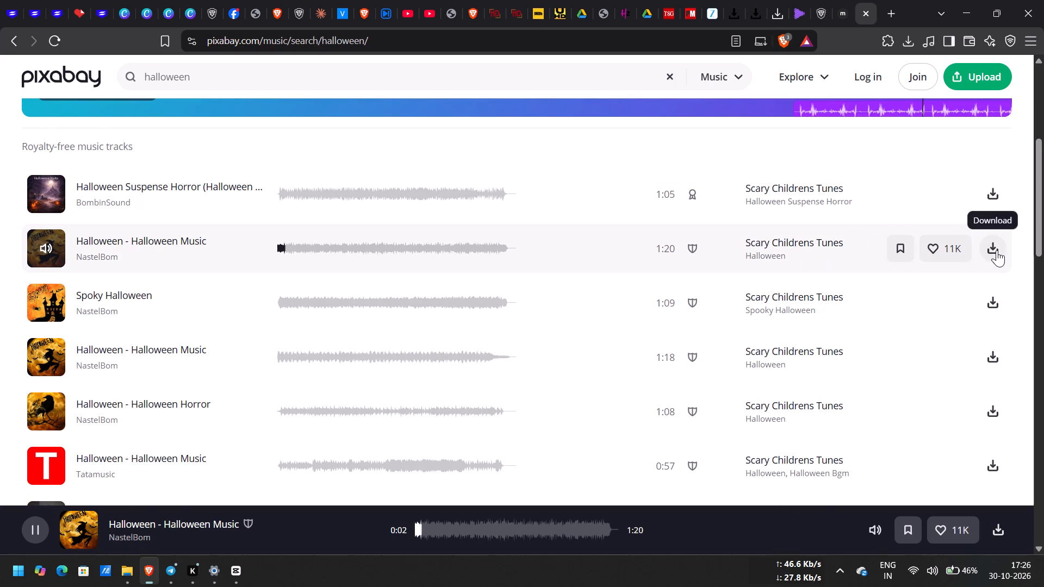
Download NastelBom's 1:20 Halloween - Halloween Music track to Downloads as nastelbom-halloween-halloween-music-617003.mp3.
{"action": "left_click", "coordinate": [997, 250]}
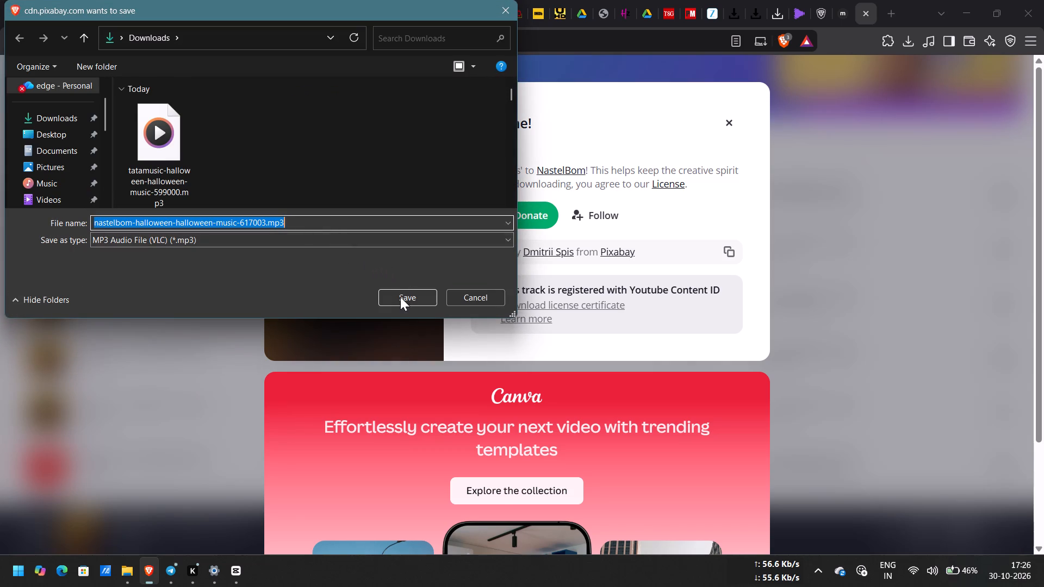
{"action": "left_click", "coordinate": [396, 302]}
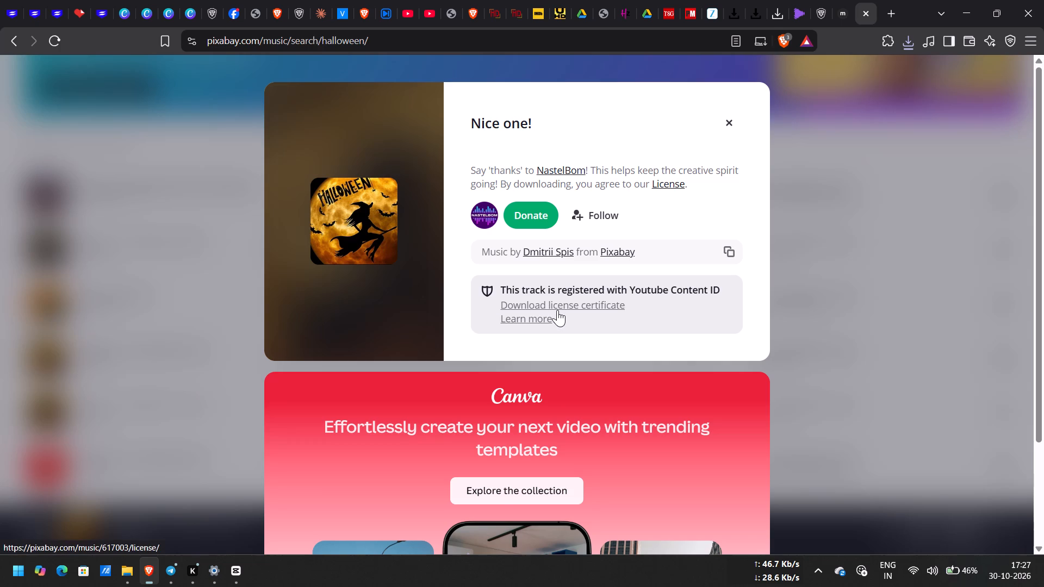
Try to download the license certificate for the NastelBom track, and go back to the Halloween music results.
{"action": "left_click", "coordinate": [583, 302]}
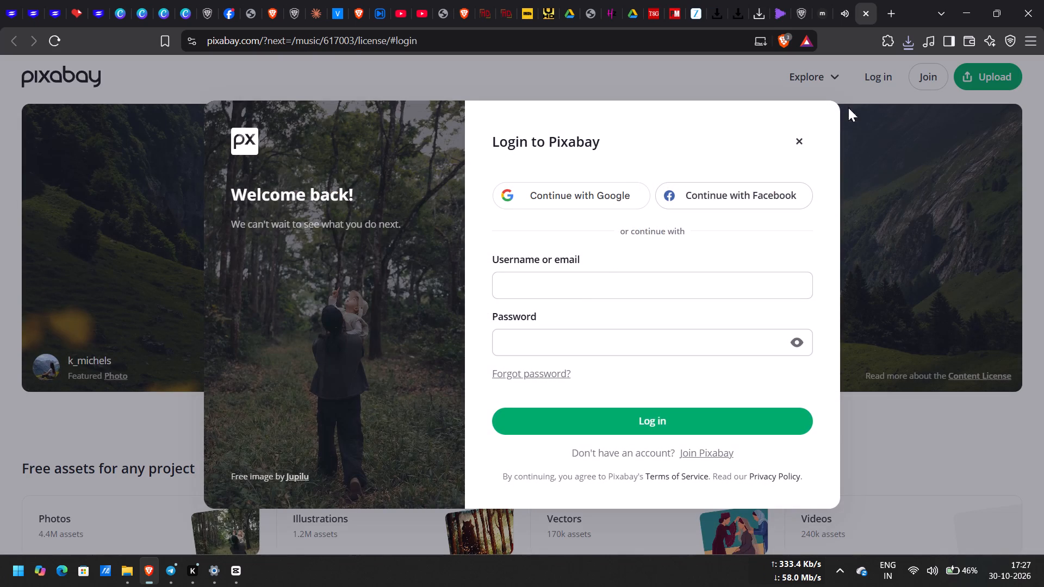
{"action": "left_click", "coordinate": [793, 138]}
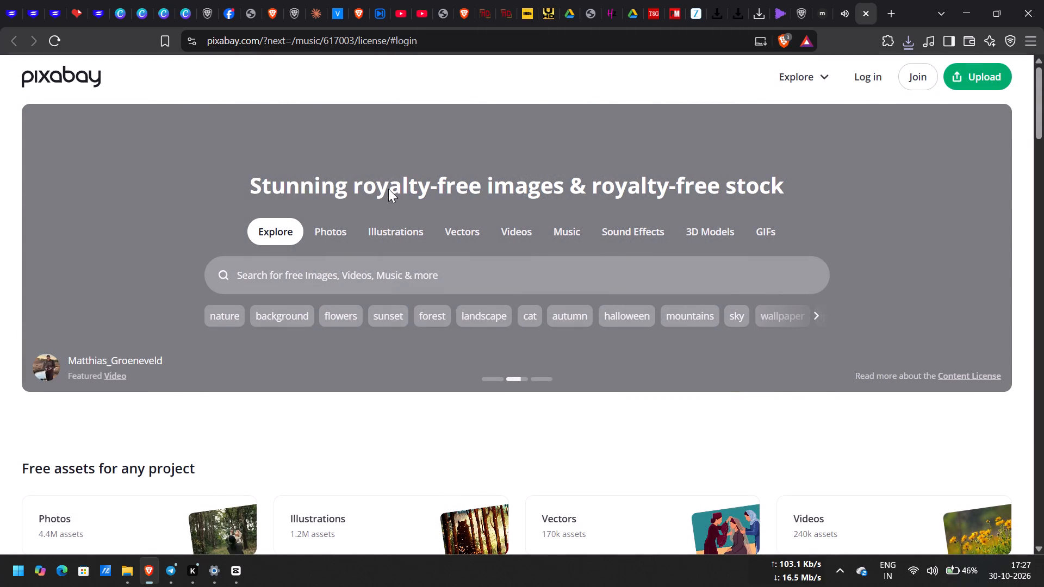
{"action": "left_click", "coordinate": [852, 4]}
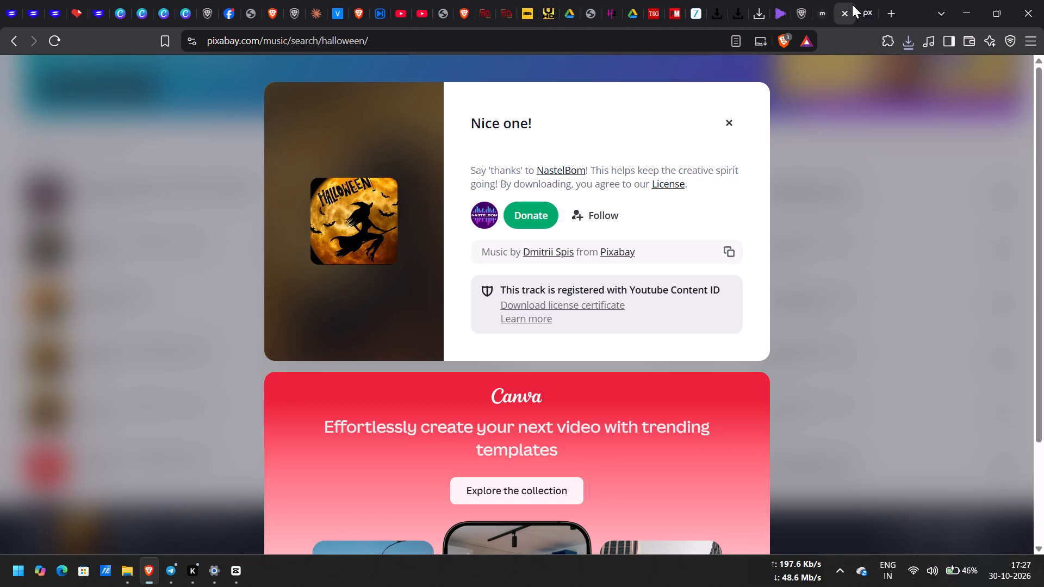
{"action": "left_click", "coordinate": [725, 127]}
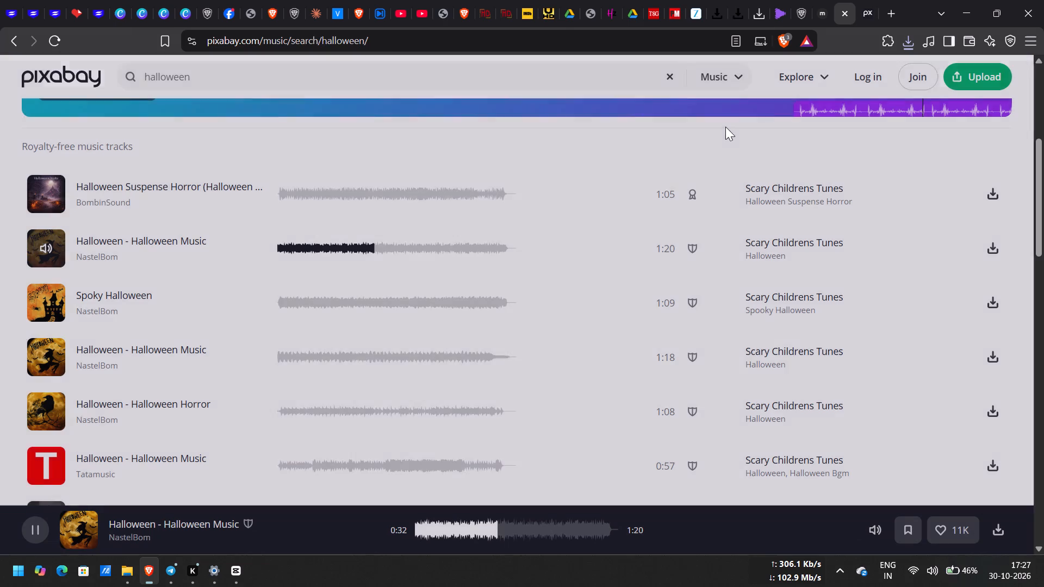
Stop the music preview and import nastelbom-halloween-halloween-music-617003.mp3 from the Downloads folder into the CapCut project.
{"action": "left_click", "coordinate": [51, 242]}
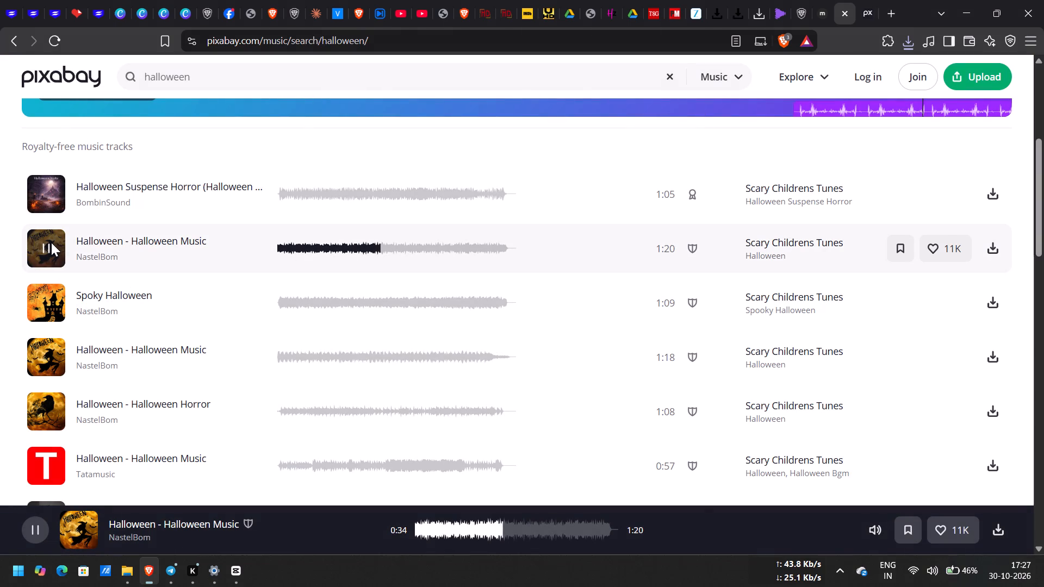
{"action": "left_click", "coordinate": [231, 573]}
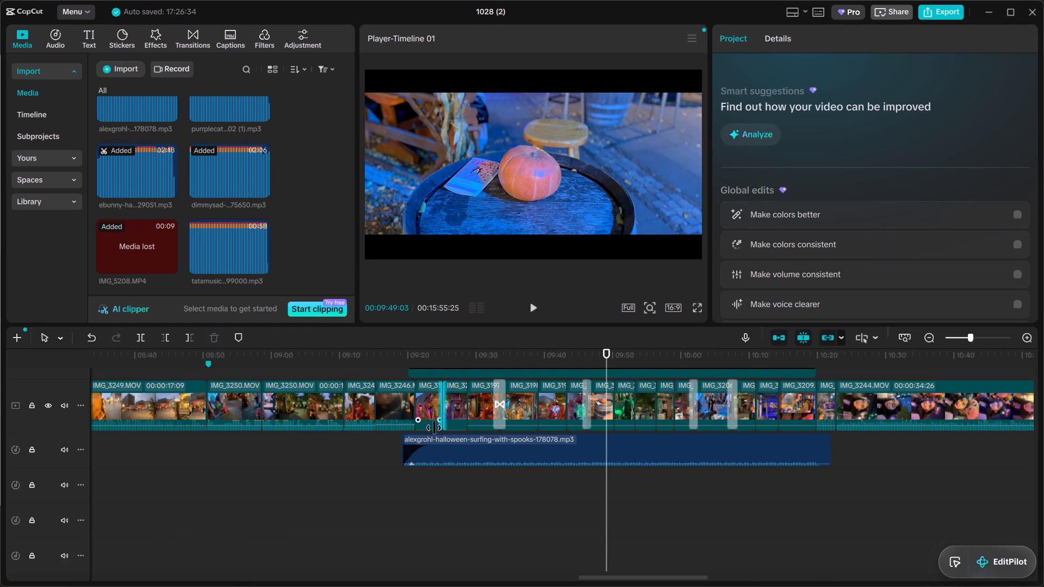
{"action": "left_click", "coordinate": [123, 67]}
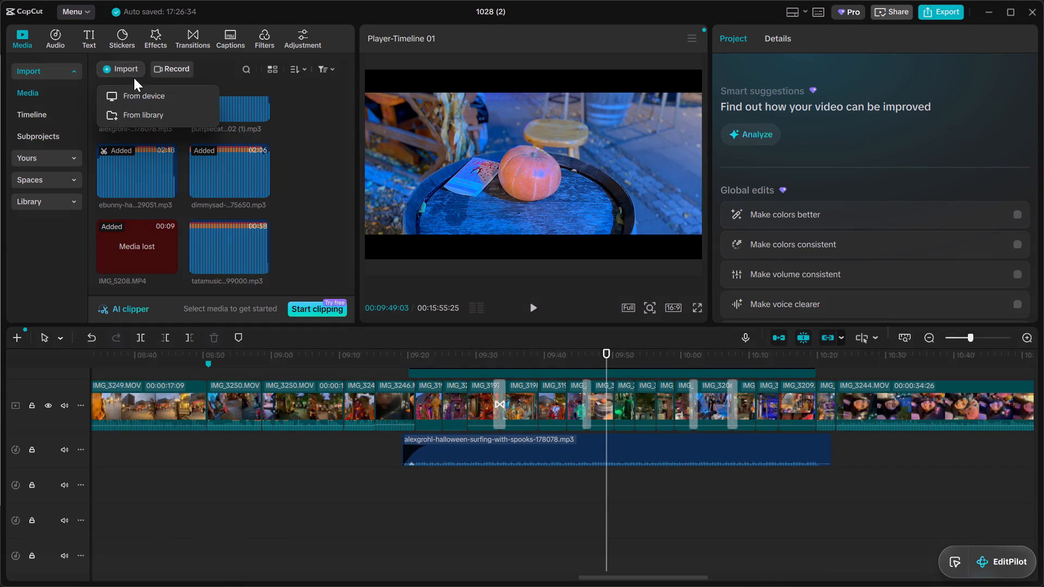
{"action": "left_click", "coordinate": [141, 95]}
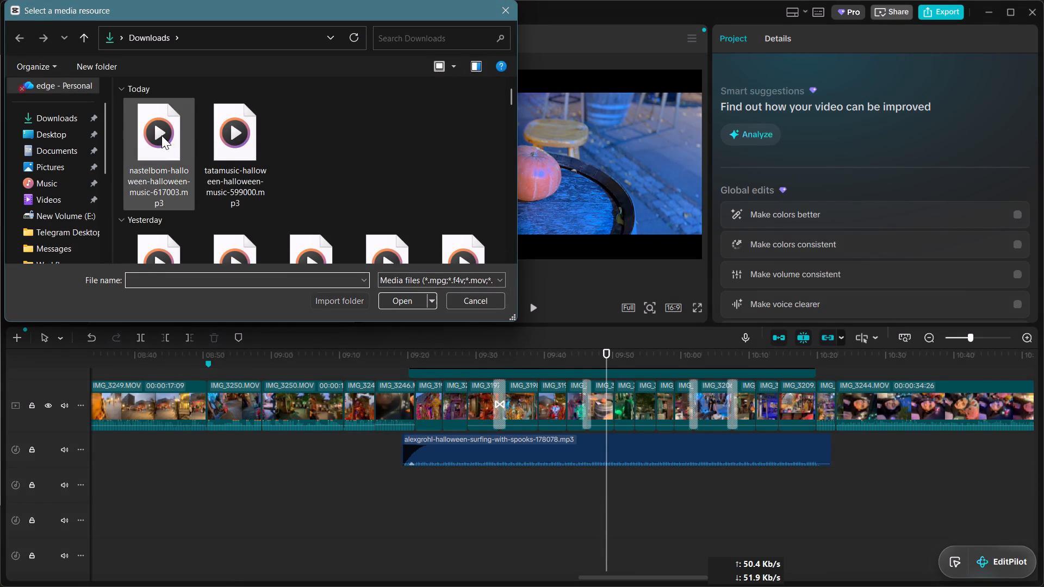
{"action": "left_click", "coordinate": [161, 135]}
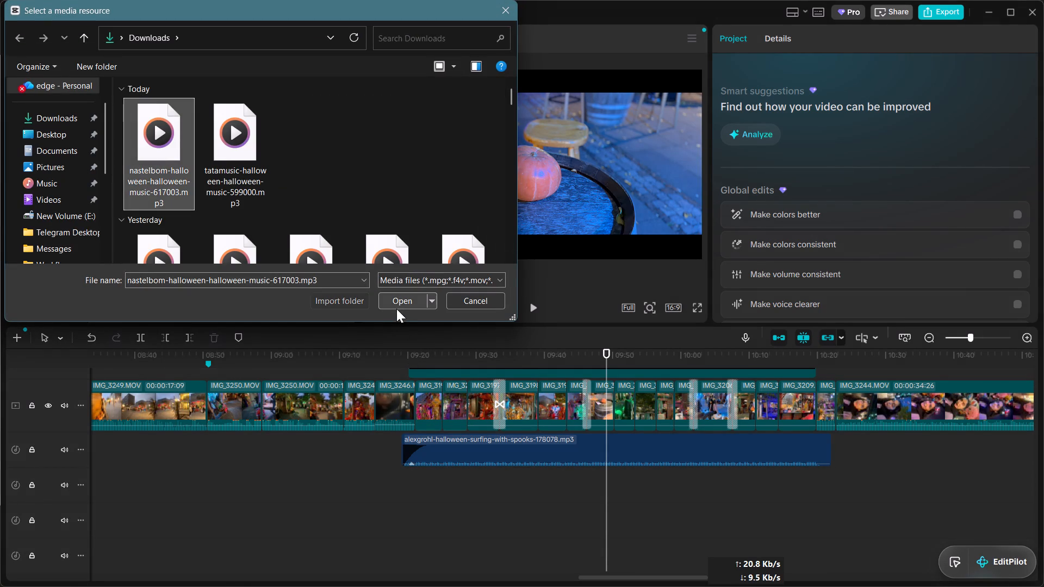
{"action": "left_click", "coordinate": [400, 305]}
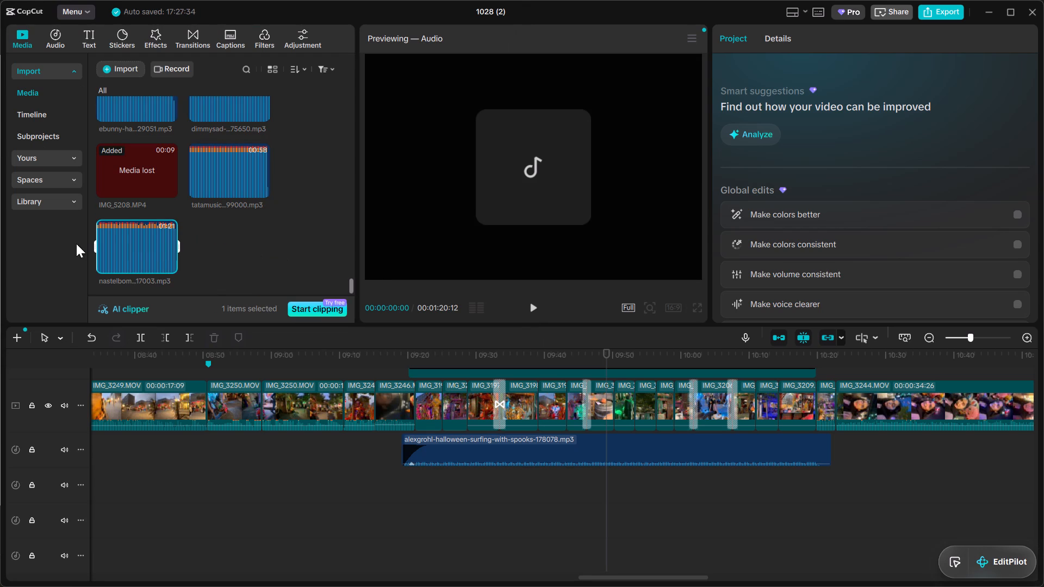
Place the nastelbom track on the audio track below the alexgrohl-halloween-surfing clip, aligned with that clip's start.
{"action": "left_click_drag", "start_coordinate": [121, 247], "coordinate": [394, 501]}
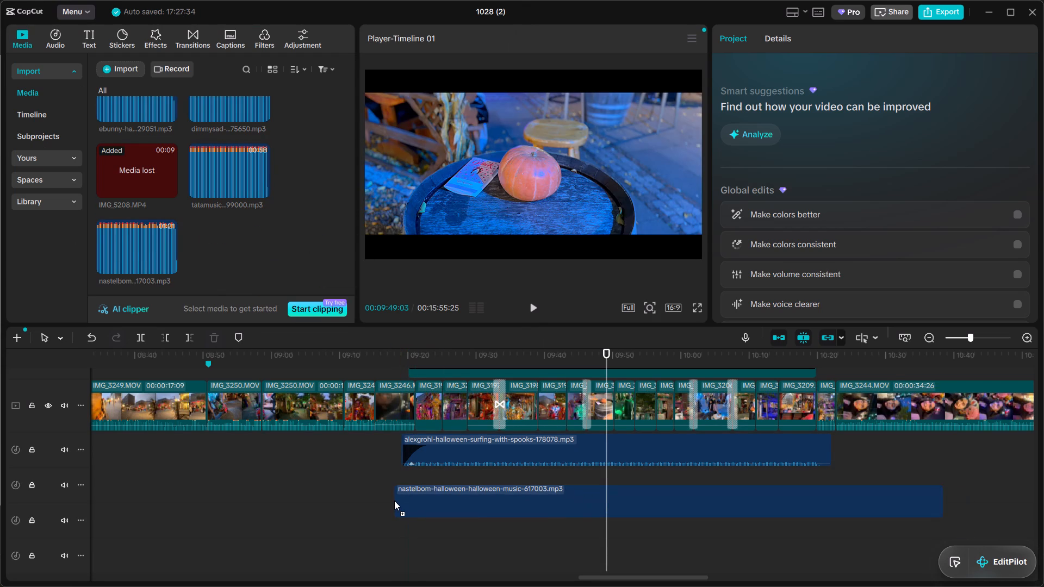
{"action": "left_click_drag", "start_coordinate": [394, 501], "coordinate": [399, 495]}
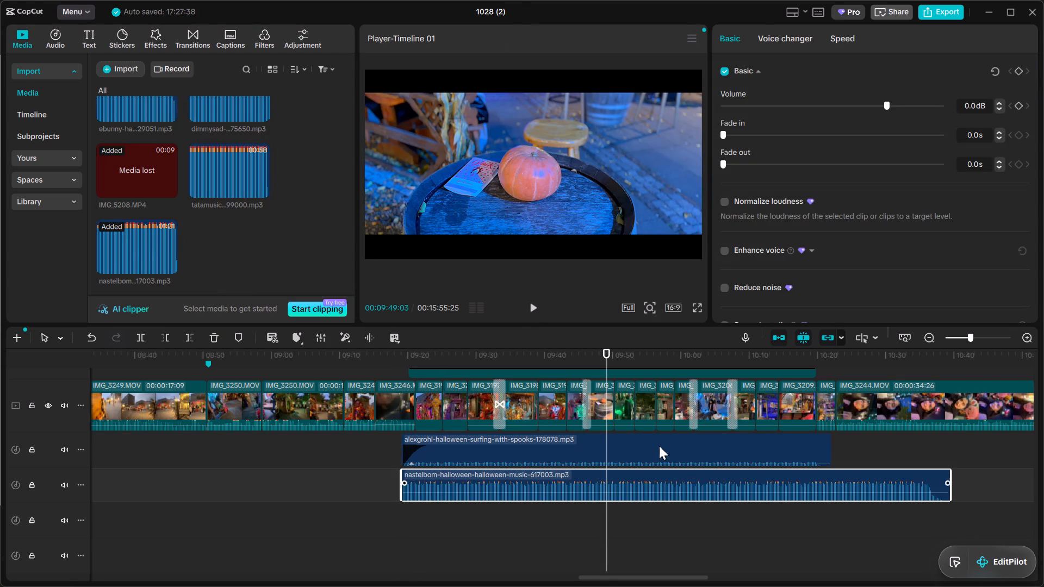
Play the start of the nastelbom clip from about 09:19 and give the clip a 4.5 s fade-in.
{"action": "left_click", "coordinate": [408, 359]}
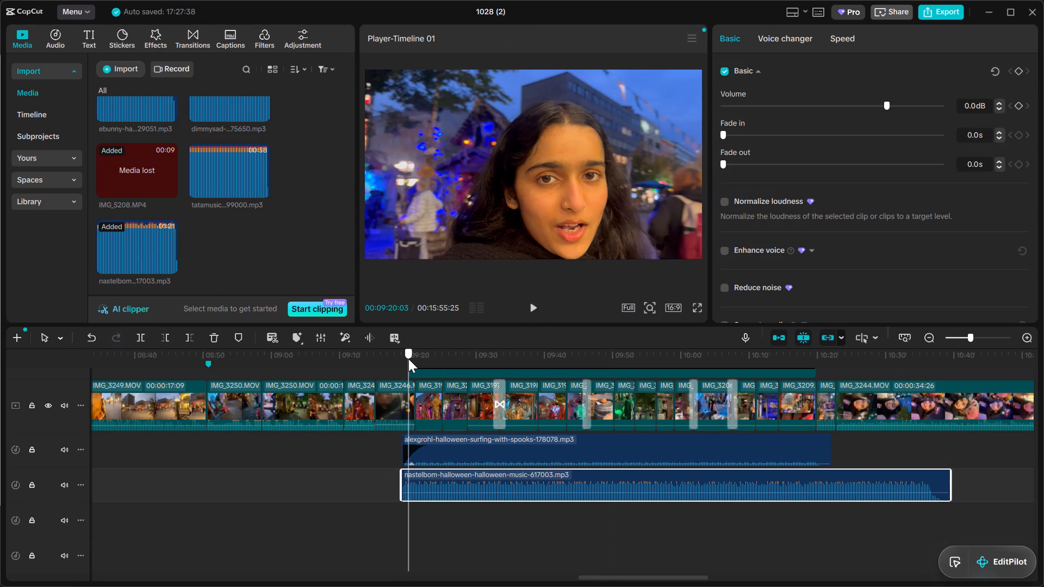
{"action": "left_click_drag", "start_coordinate": [408, 359], "coordinate": [403, 363]}
{"action": "key", "text": "space"}
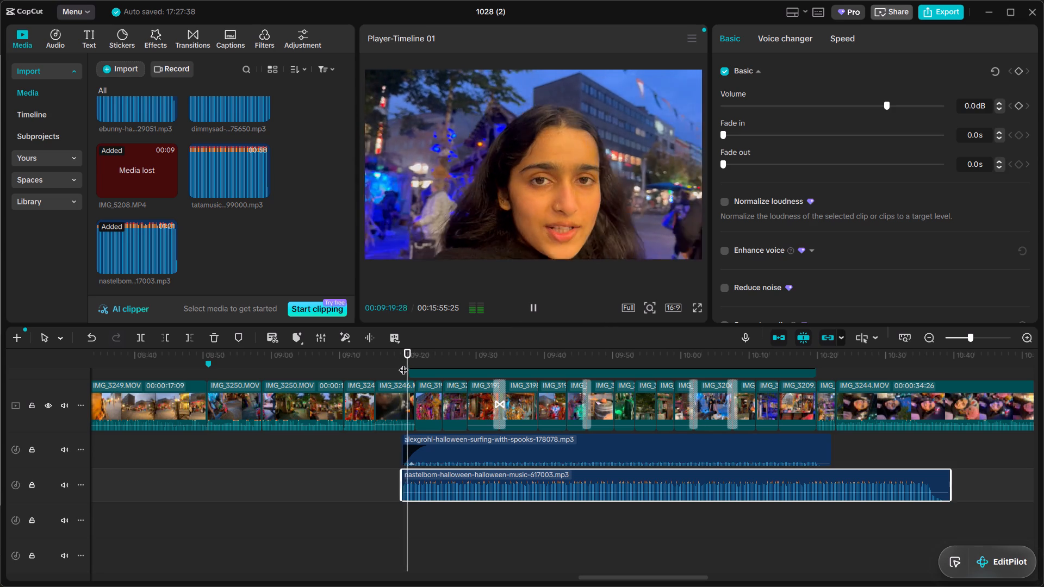
{"action": "key", "text": "space"}
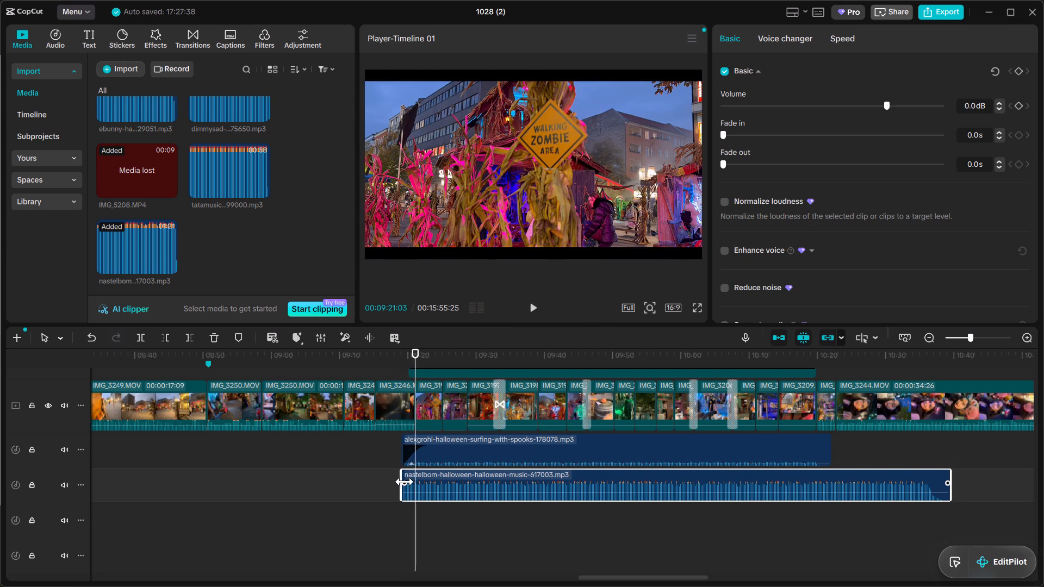
{"action": "left_click_drag", "start_coordinate": [403, 484], "coordinate": [433, 477]}
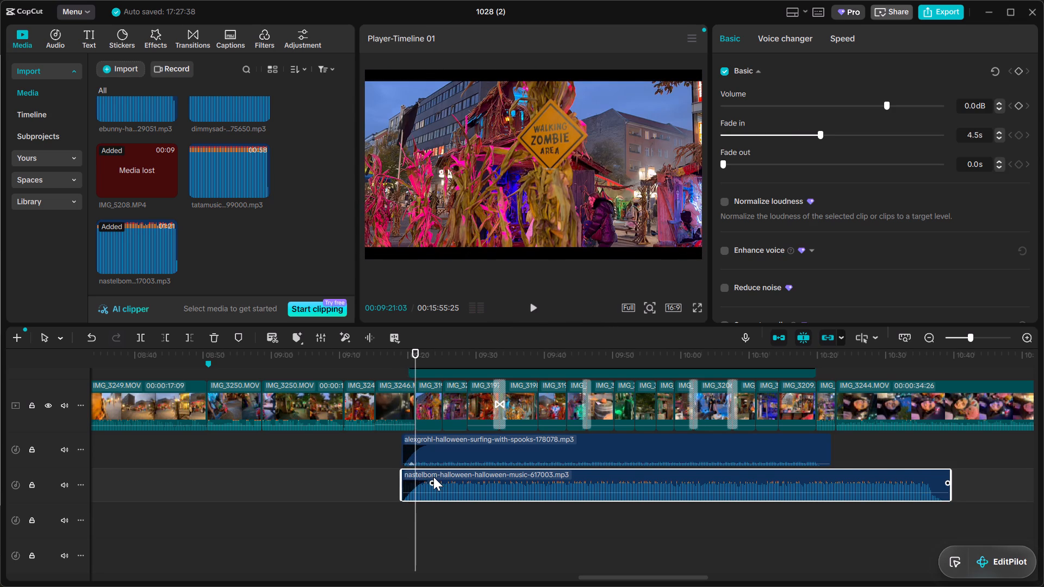
Play the Halloween section from about 09:18 to check how the nastelbom music and its fade-in sound.
{"action": "left_click", "coordinate": [395, 360]}
{"action": "key", "text": "space"}
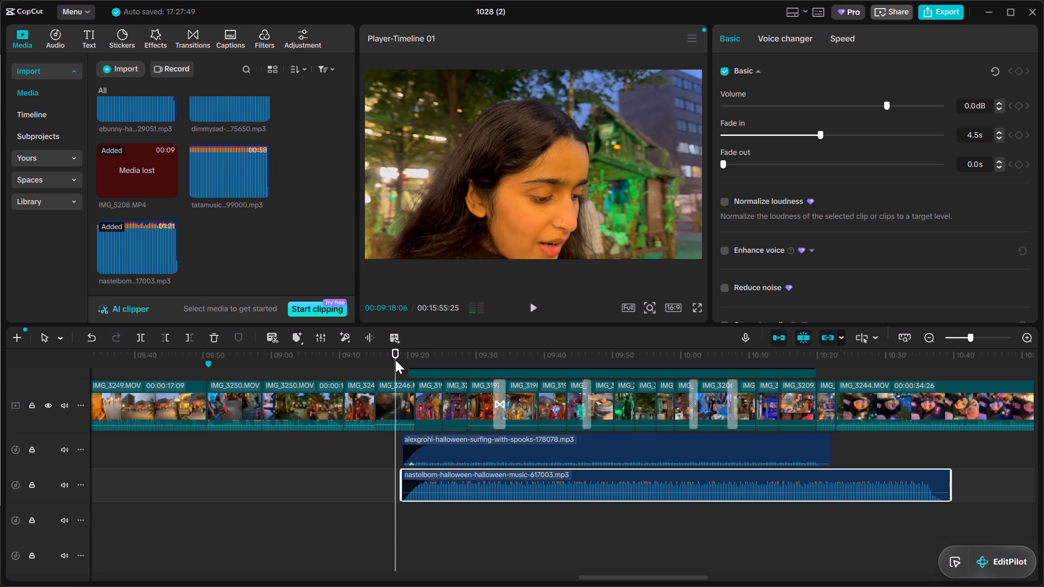
{"action": "key", "text": "space"}
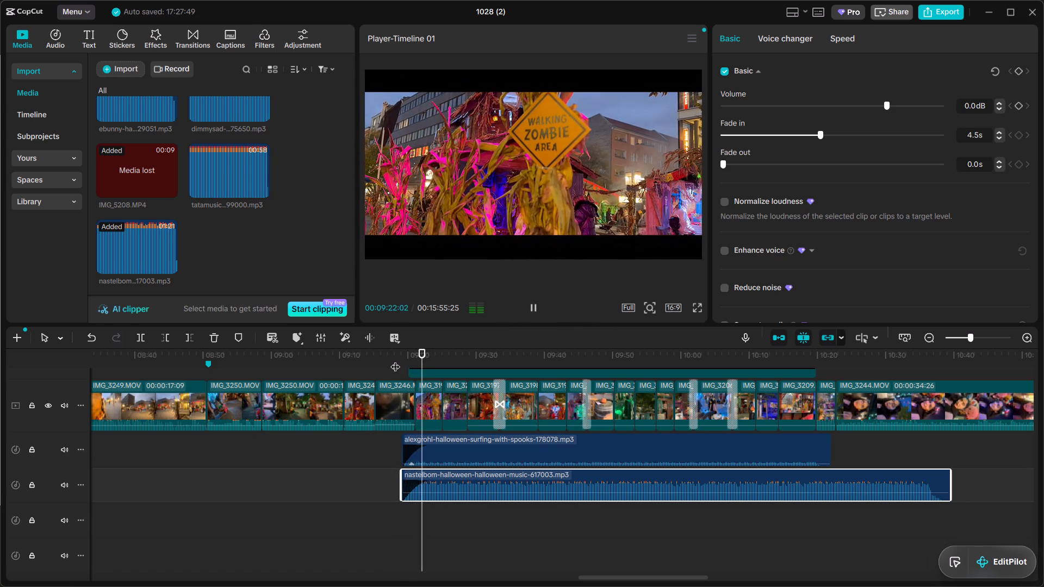
{"action": "scroll", "coordinate": [573, 507], "scroll_direction": "left", "scroll_amount": 1}
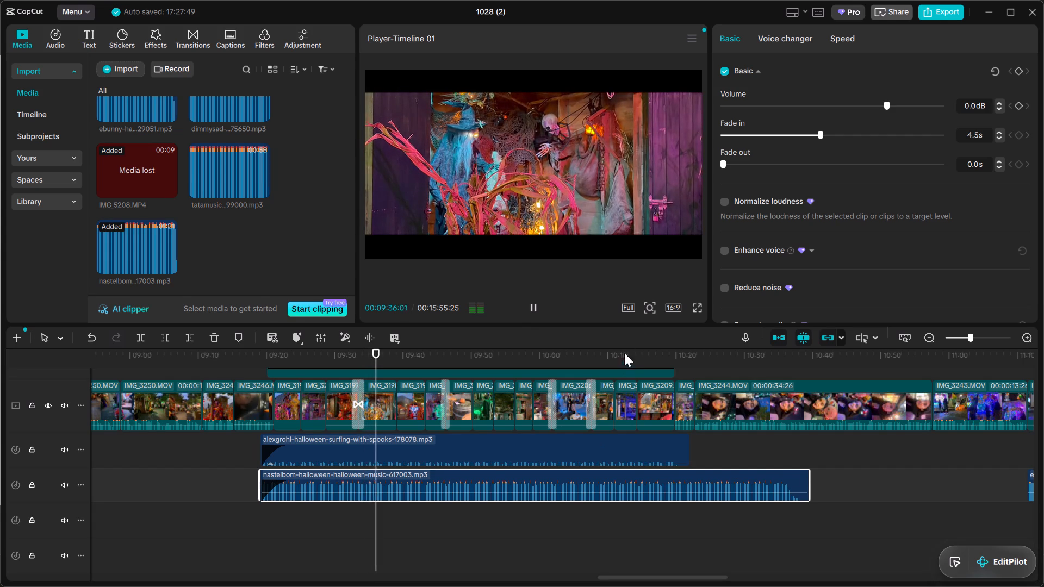
{"action": "left_click", "coordinate": [574, 353]}
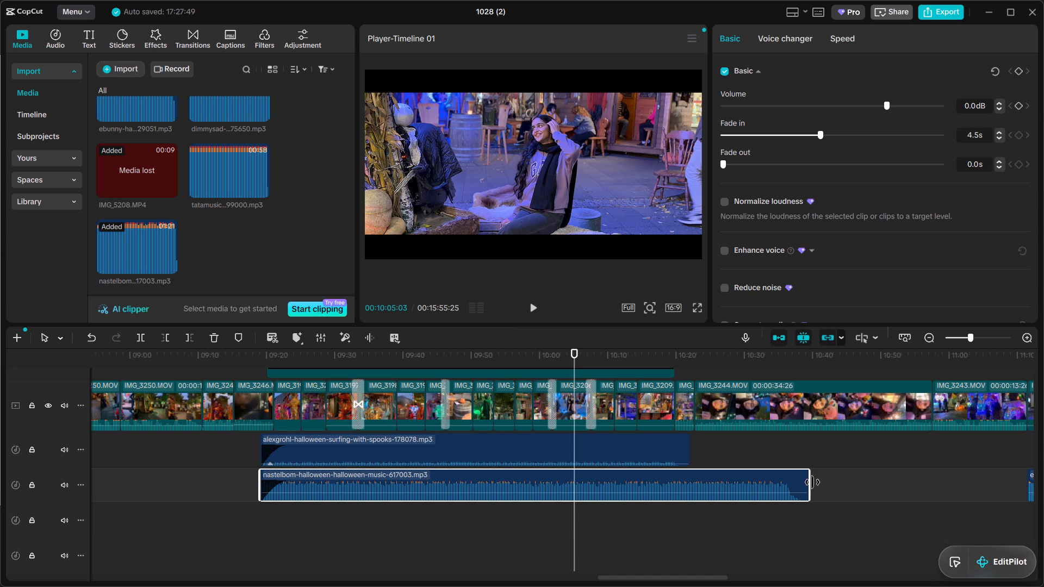
Split the nastelbom clip at 00:10:21:12, near the end of the alexgrohl clip, and delete the remainder.
{"action": "left_click_drag", "start_coordinate": [809, 483], "coordinate": [694, 505]}
{"action": "left_click", "coordinate": [678, 353]}
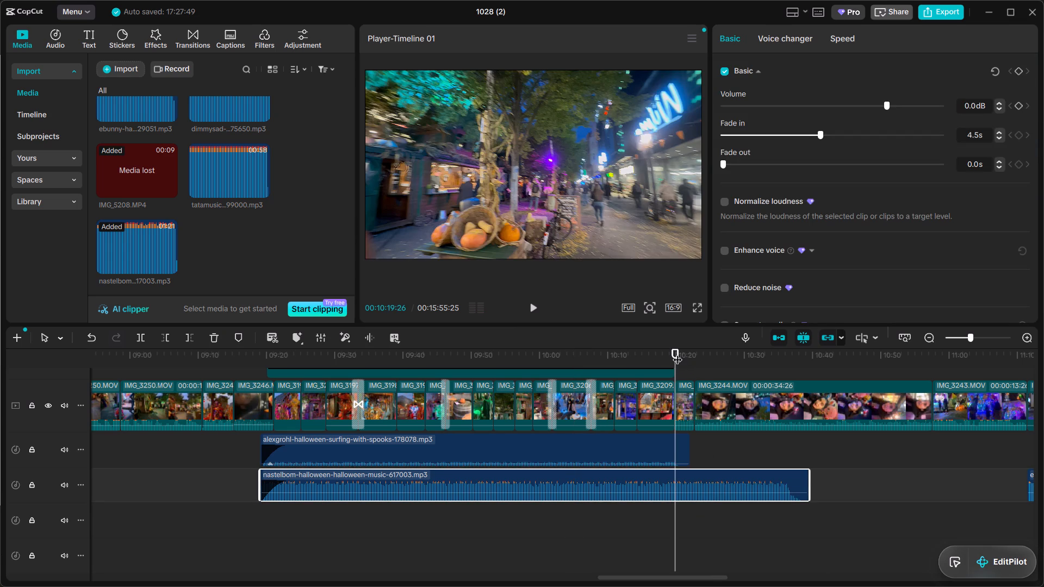
{"action": "left_click_drag", "start_coordinate": [678, 353], "coordinate": [686, 348]}
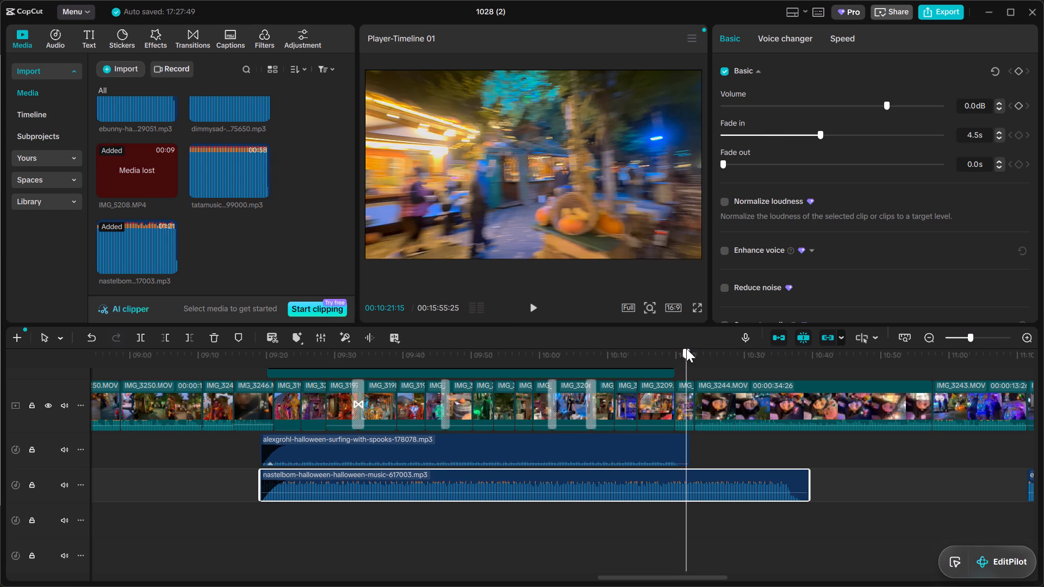
{"action": "left_click_drag", "start_coordinate": [686, 348], "coordinate": [686, 347]}
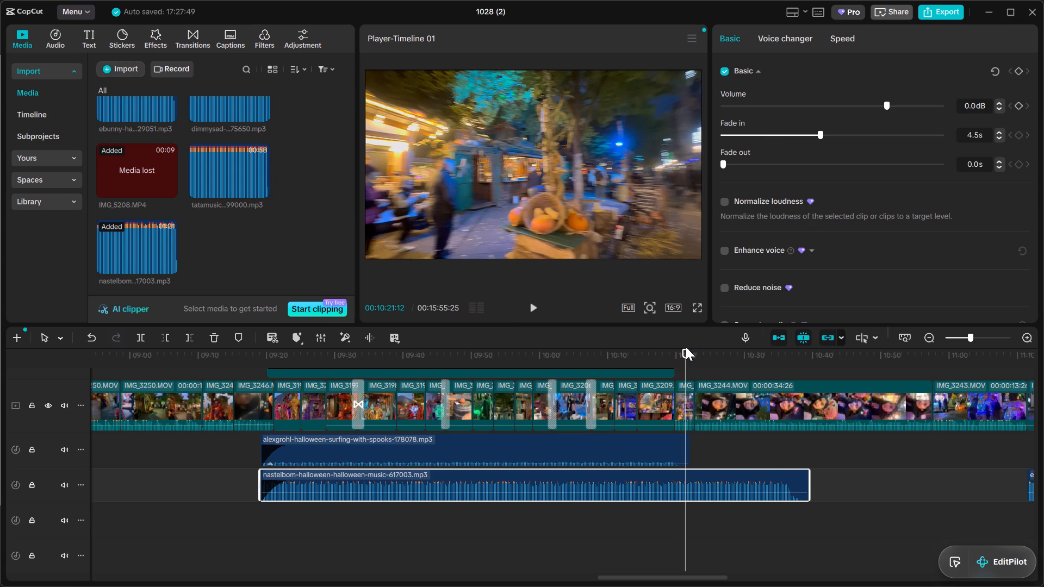
{"action": "key", "text": "ctrl+b"}
{"action": "key", "text": "Delete"}
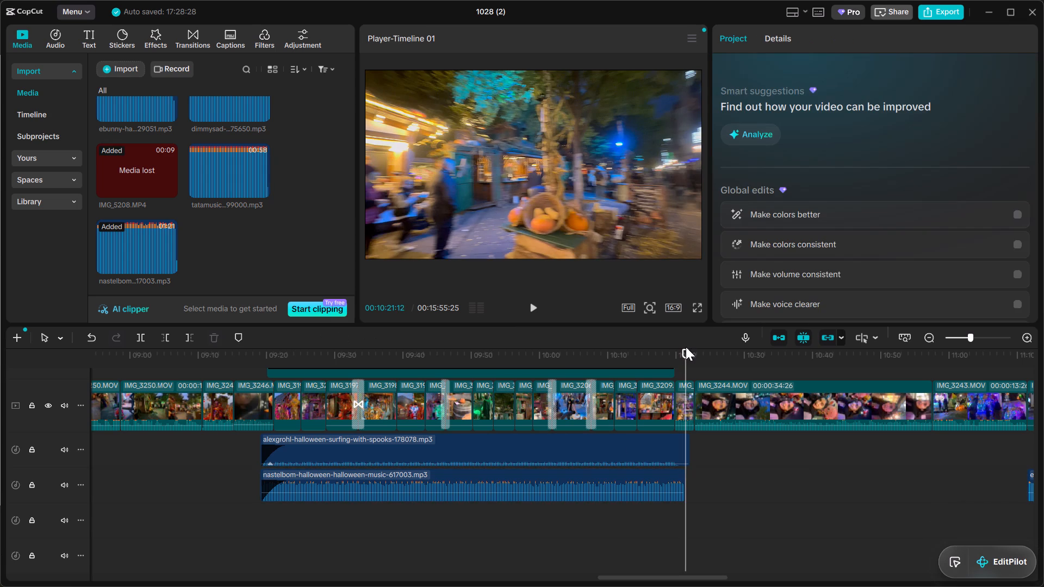
Set the trimmed nastelbom clip's fade-out to 3.0 s.
{"action": "left_click", "coordinate": [681, 483]}
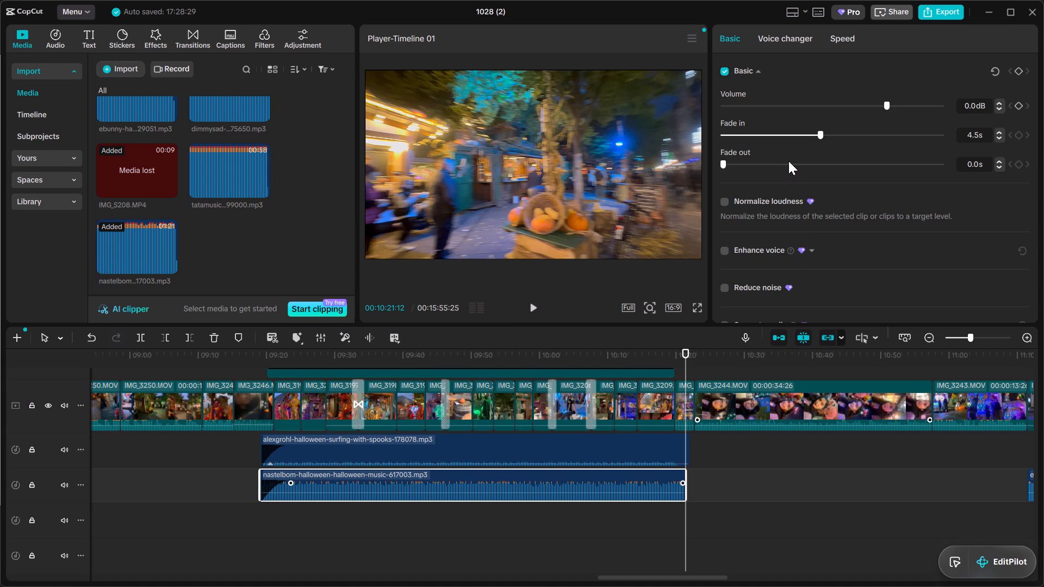
{"action": "left_click", "coordinate": [788, 161]}
{"action": "left_click", "coordinate": [788, 161]}
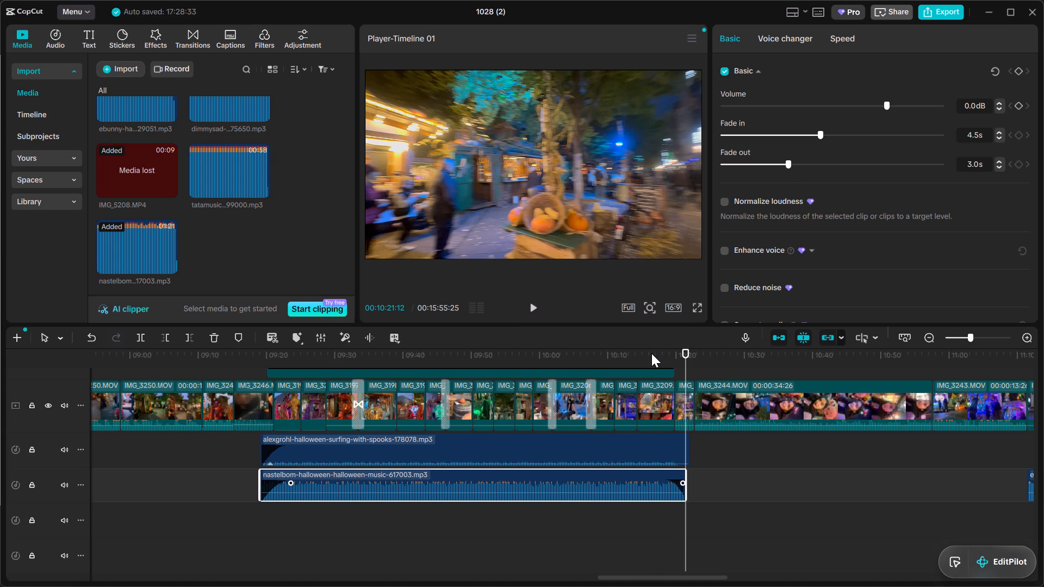
Play the last seconds of the nastelbom clip to check its fade-out into the IMG_3244 footage.
{"action": "left_click", "coordinate": [651, 353]}
{"action": "key", "text": "space"}
{"action": "scroll", "coordinate": [747, 448], "scroll_direction": "up", "scroll_amount": 1}
{"action": "scroll", "coordinate": [747, 448], "scroll_direction": "up", "scroll_amount": 6, "text": "ctrl"}
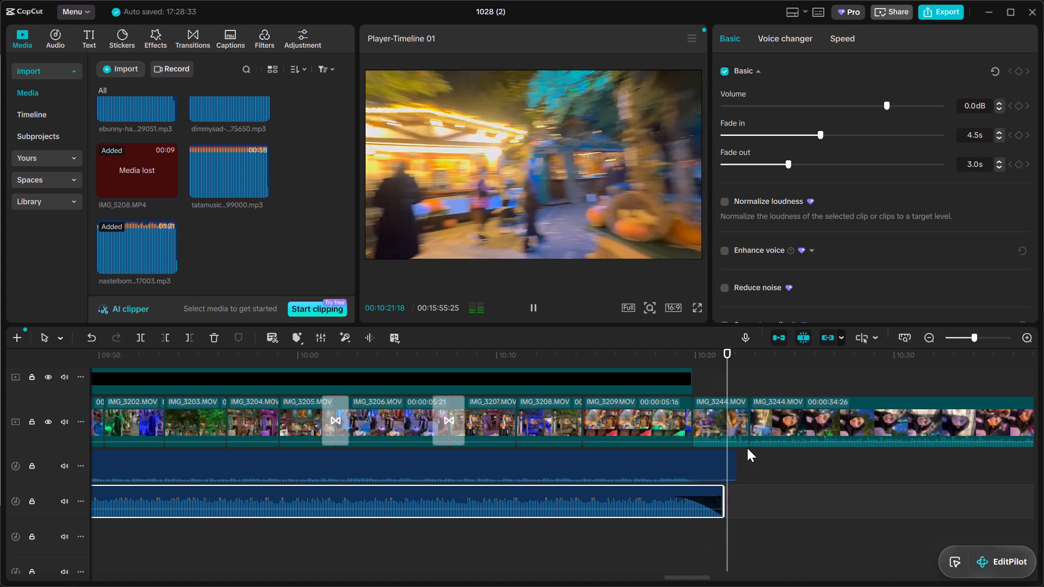
{"action": "scroll", "coordinate": [747, 448], "scroll_direction": "down", "scroll_amount": 8, "text": "ctrl"}
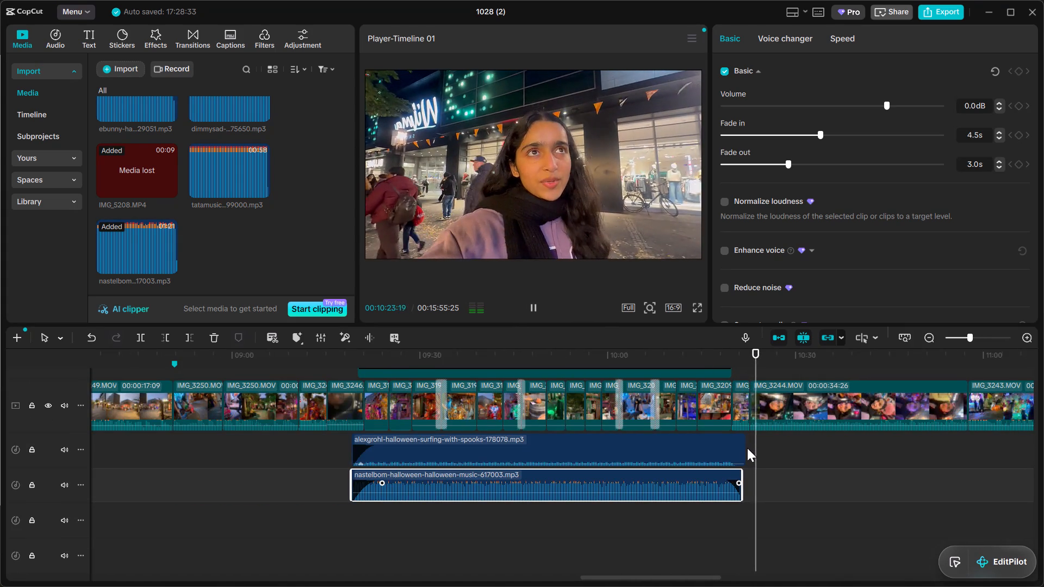
Play part of the ebunny clip from about 11:13 and look over the rest of the timeline for sections without music.
{"action": "scroll", "coordinate": [747, 448], "scroll_direction": "left", "scroll_amount": 2}
{"action": "scroll", "coordinate": [747, 448], "scroll_direction": "down", "scroll_amount": 3, "text": "ctrl"}
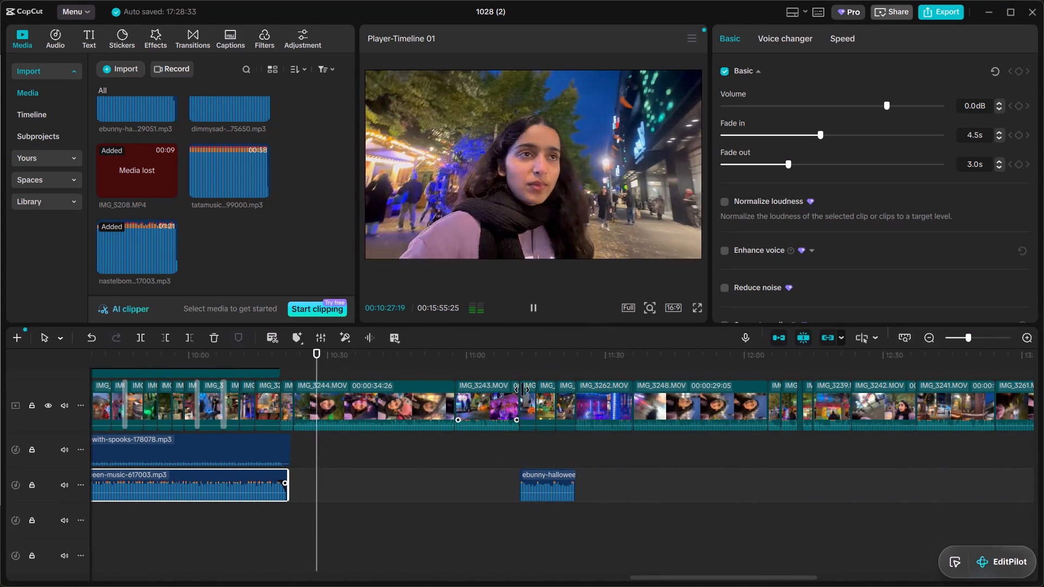
{"action": "left_click", "coordinate": [529, 355]}
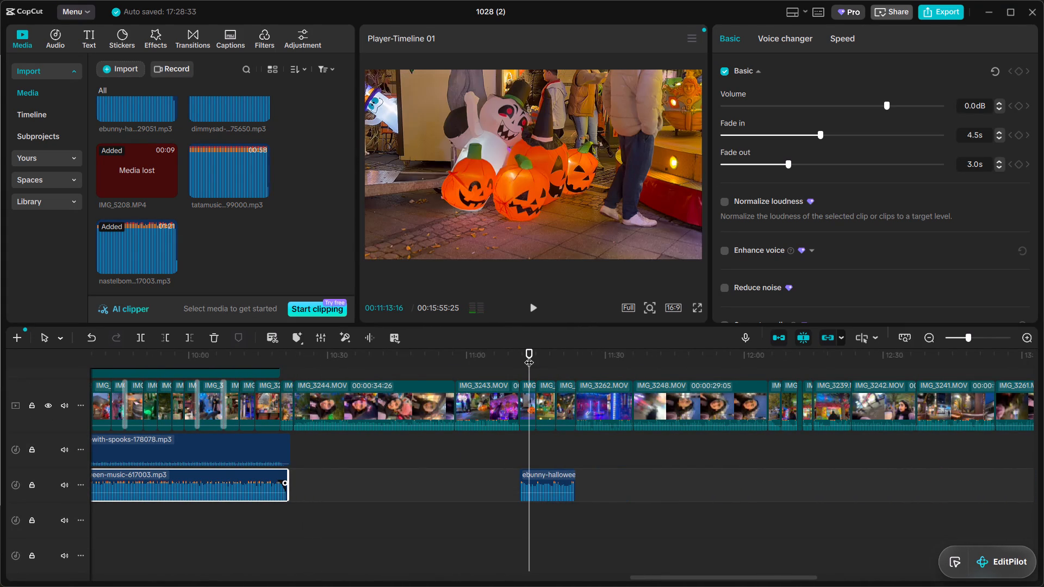
{"action": "scroll", "coordinate": [494, 481], "scroll_direction": "up", "scroll_amount": 8, "text": "ctrl"}
{"action": "key", "text": "space"}
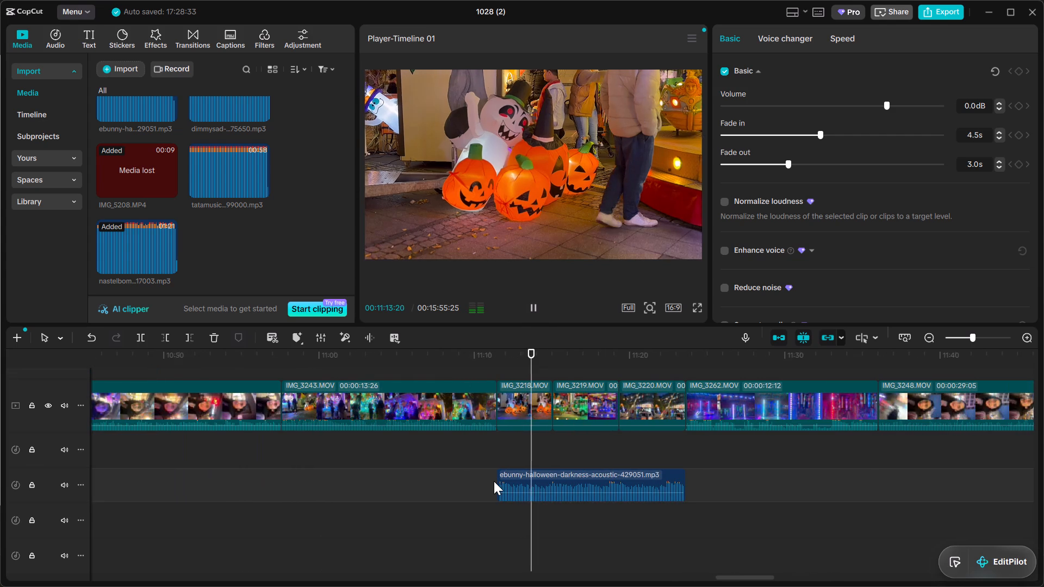
{"action": "key", "text": "space"}
{"action": "scroll", "coordinate": [494, 481], "scroll_direction": "down", "scroll_amount": 4, "text": "ctrl"}
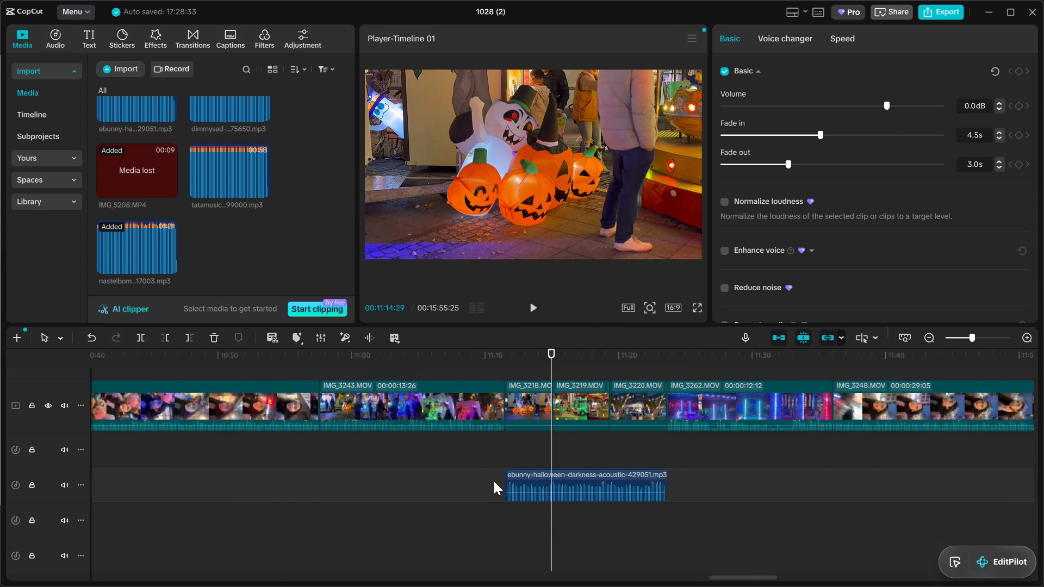
{"action": "scroll", "coordinate": [494, 481], "scroll_direction": "down", "scroll_amount": 4, "text": "ctrl"}
{"action": "scroll", "coordinate": [494, 481], "scroll_direction": "left", "scroll_amount": 3}
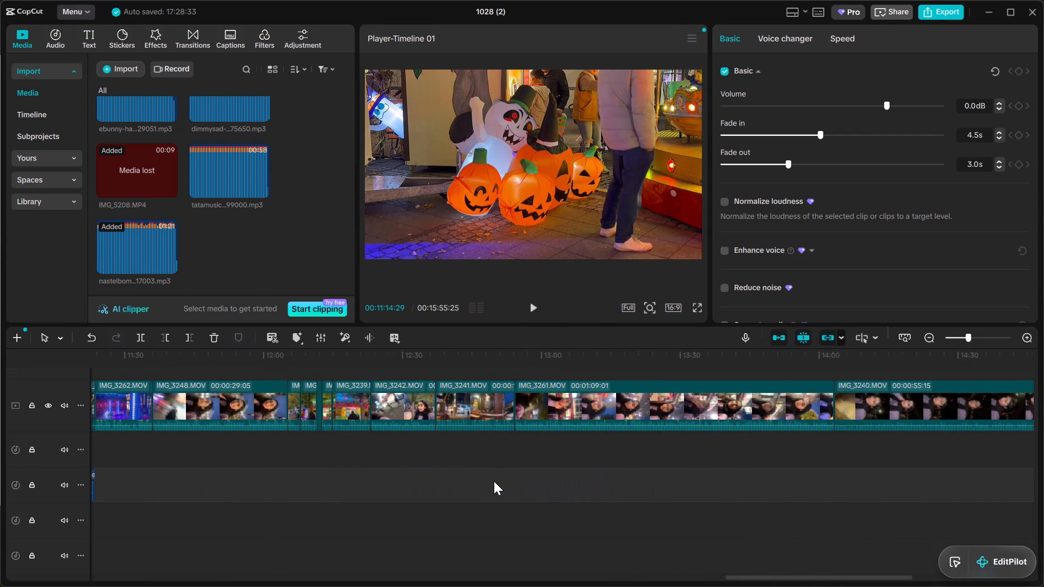
{"action": "scroll", "coordinate": [494, 481], "scroll_direction": "left", "scroll_amount": 2}
Play the footage from about 09:06 leading up to the music, replaying the cut from IMG_3250 to IMG_3247.
{"action": "scroll", "coordinate": [494, 481], "scroll_direction": "right", "scroll_amount": 6}
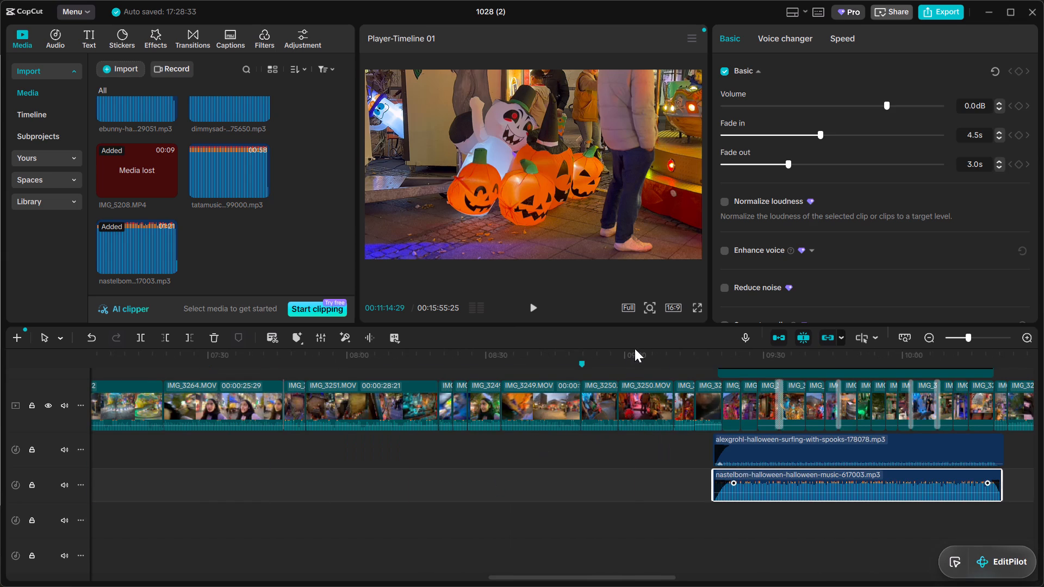
{"action": "left_click", "coordinate": [635, 349]}
{"action": "left_click_drag", "start_coordinate": [635, 349], "coordinate": [675, 361]}
{"action": "left_click_drag", "start_coordinate": [675, 361], "coordinate": [655, 370]}
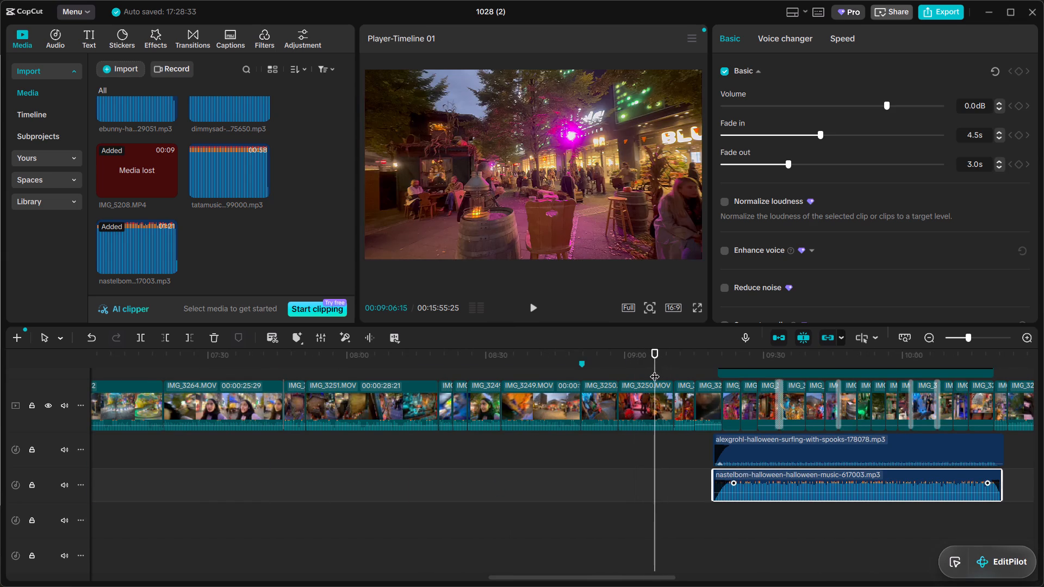
{"action": "key", "text": "space"}
{"action": "scroll", "coordinate": [682, 459], "scroll_direction": "up", "scroll_amount": 3}
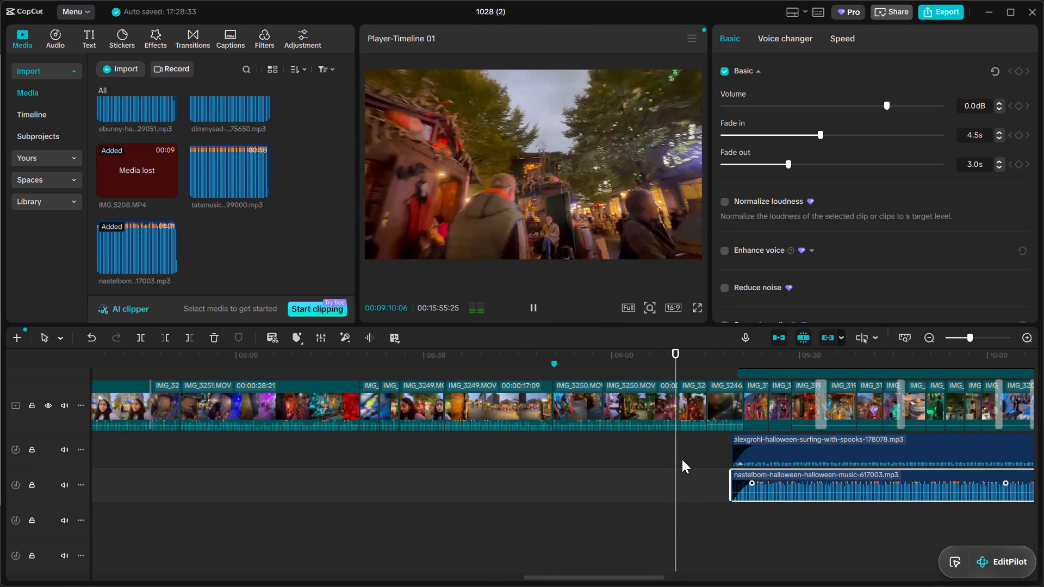
{"action": "scroll", "coordinate": [682, 459], "scroll_direction": "up", "scroll_amount": 6, "text": "ctrl"}
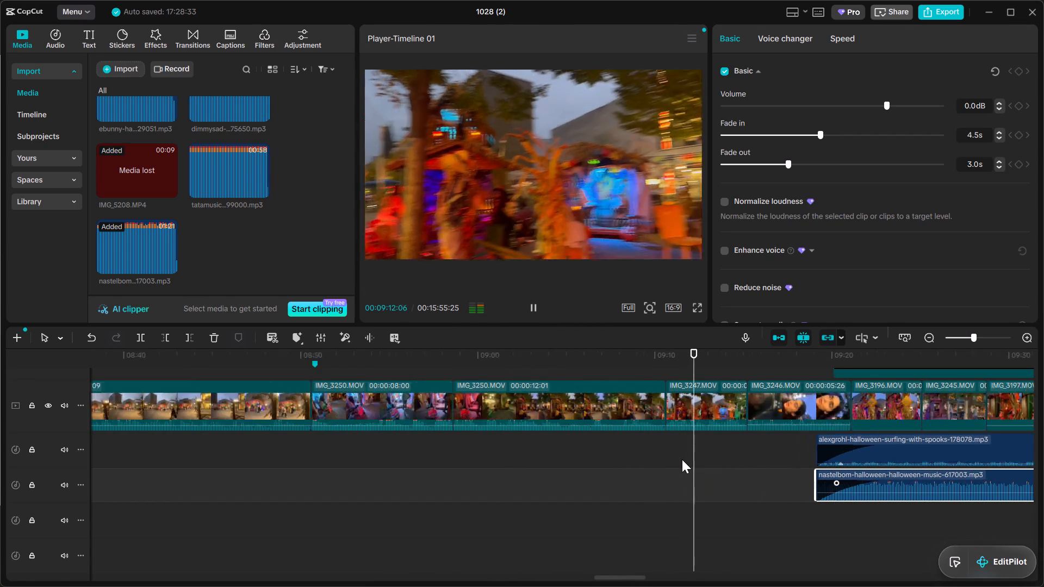
{"action": "scroll", "coordinate": [682, 459], "scroll_direction": "up", "scroll_amount": 2, "text": "ctrl"}
{"action": "left_click", "coordinate": [604, 351]}
{"action": "key", "text": "space"}
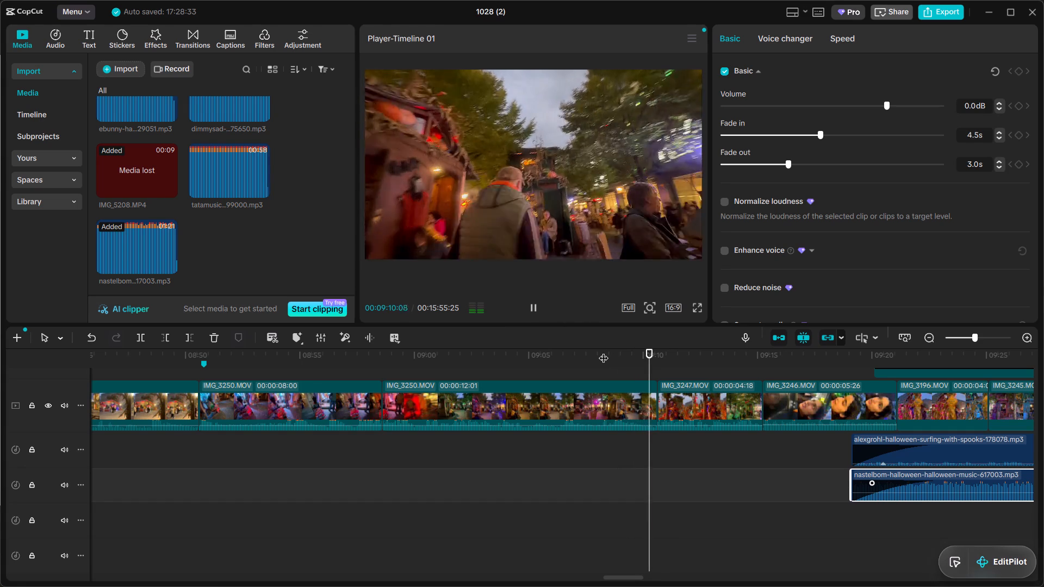
{"action": "key", "text": "space"}
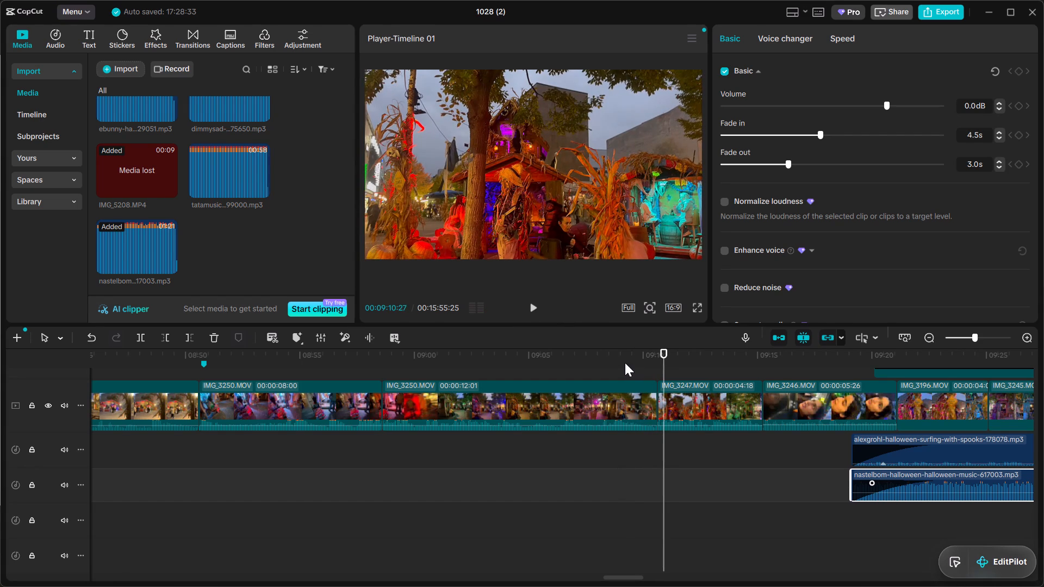
{"action": "left_click", "coordinate": [625, 363]}
{"action": "key", "text": "space"}
{"action": "key", "text": "space"}
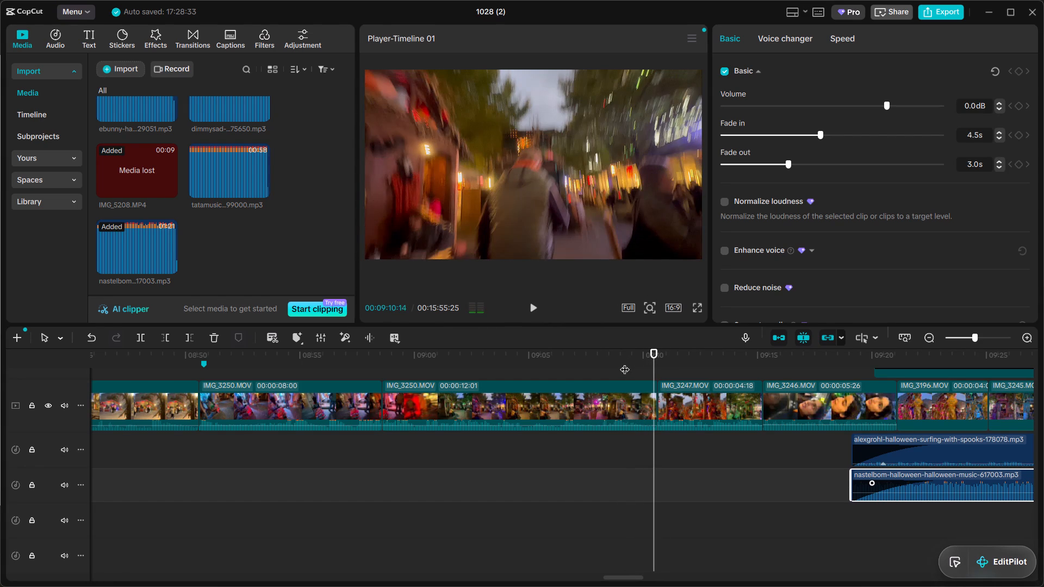
{"action": "left_click", "coordinate": [589, 355]}
{"action": "key", "text": "space"}
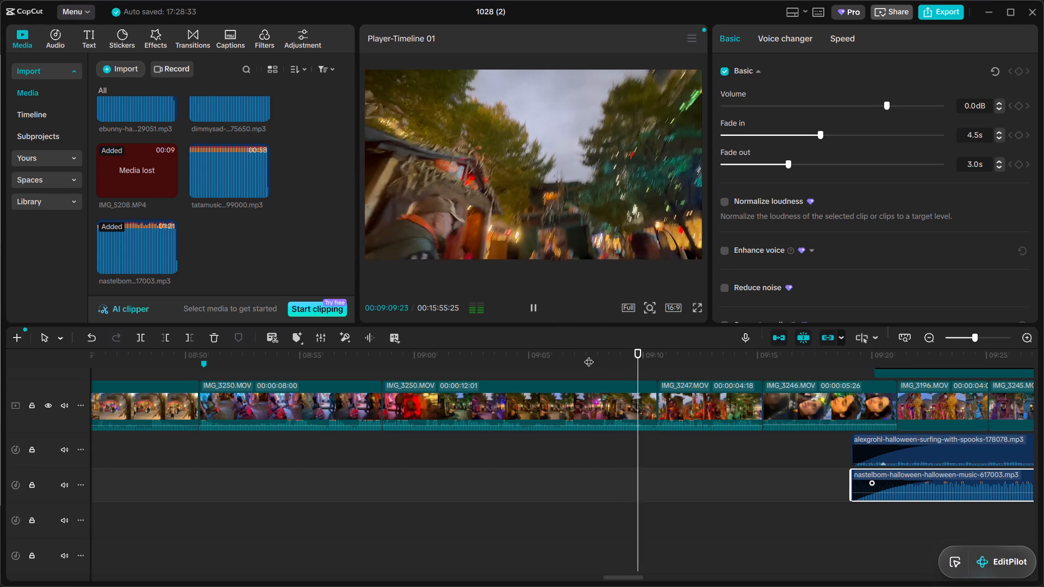
{"action": "key", "text": "space"}
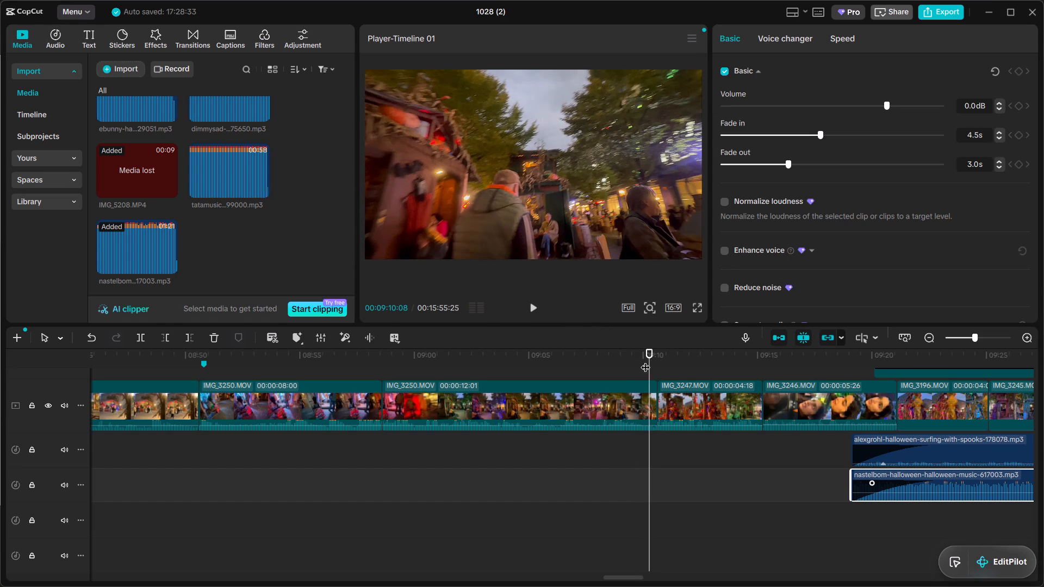
Split the second IMG_3250 clip at 00:09:10:02 and delete the short remainder before IMG_3247.
{"action": "left_click", "coordinate": [648, 360]}
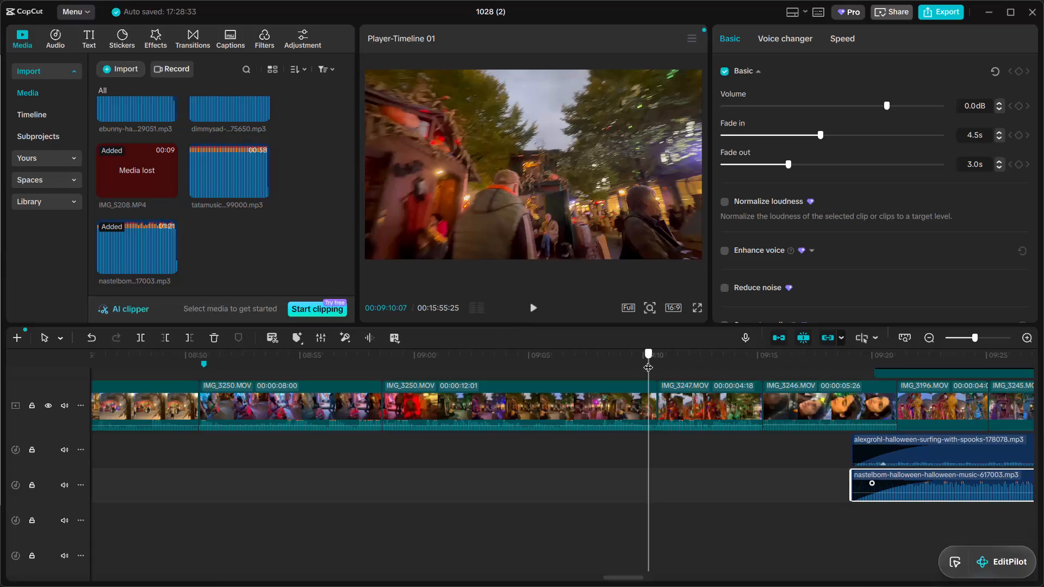
{"action": "left_click", "coordinate": [654, 403]}
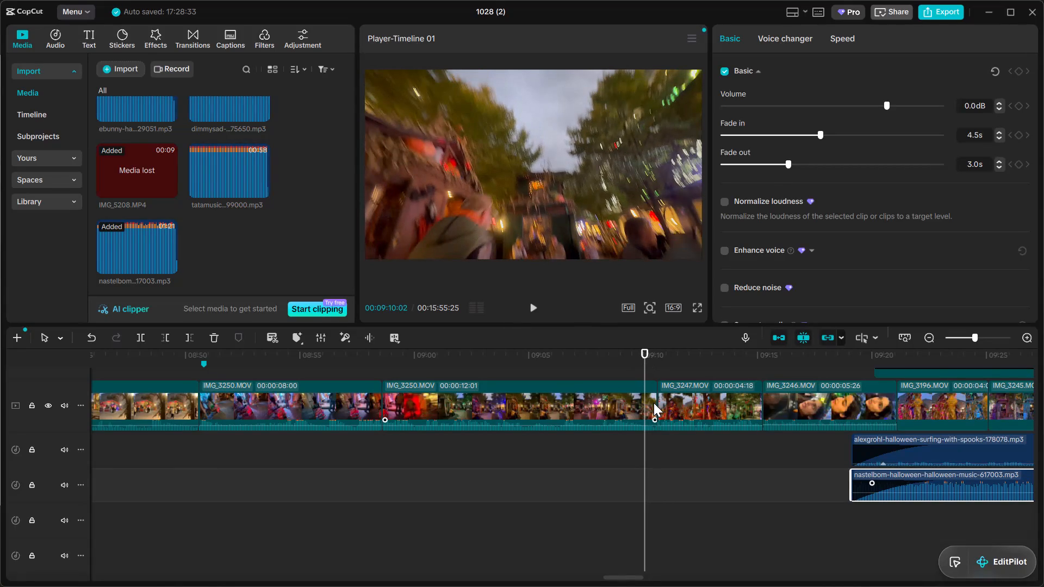
{"action": "left_click", "coordinate": [654, 403]}
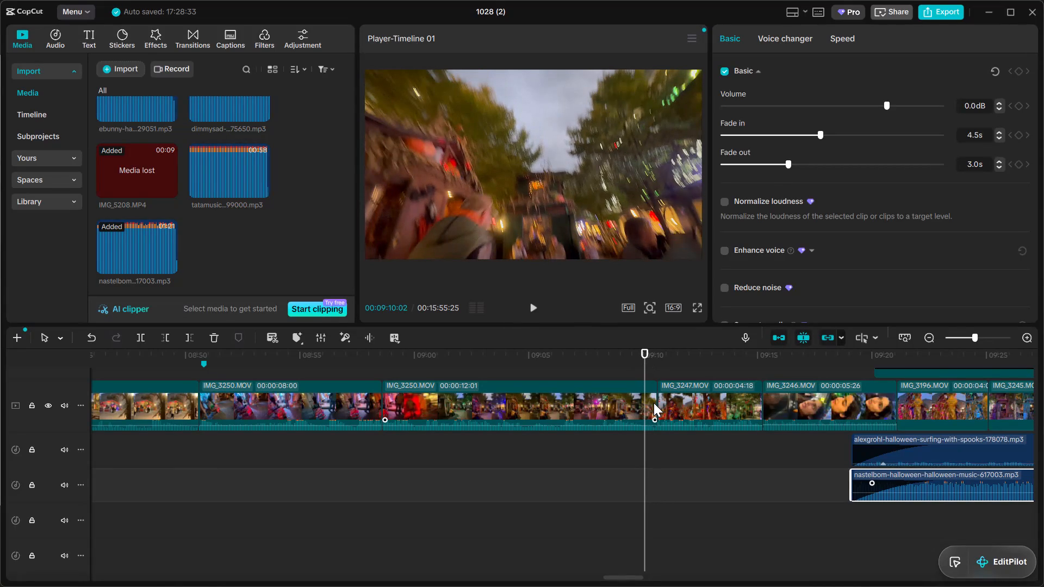
{"action": "left_click", "coordinate": [654, 403]}
{"action": "left_click", "coordinate": [646, 401]}
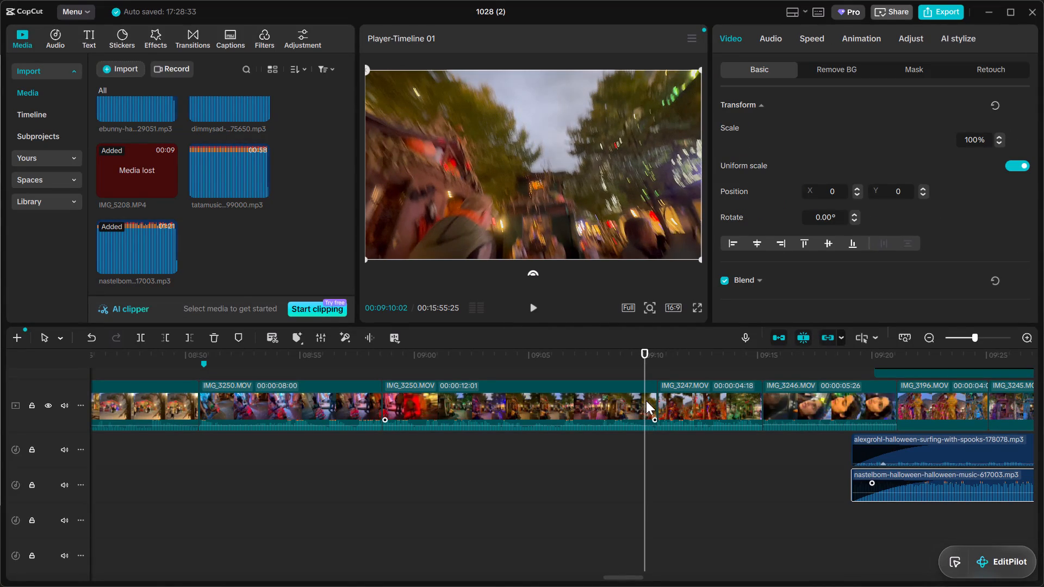
{"action": "key", "text": "ctrl+b"}
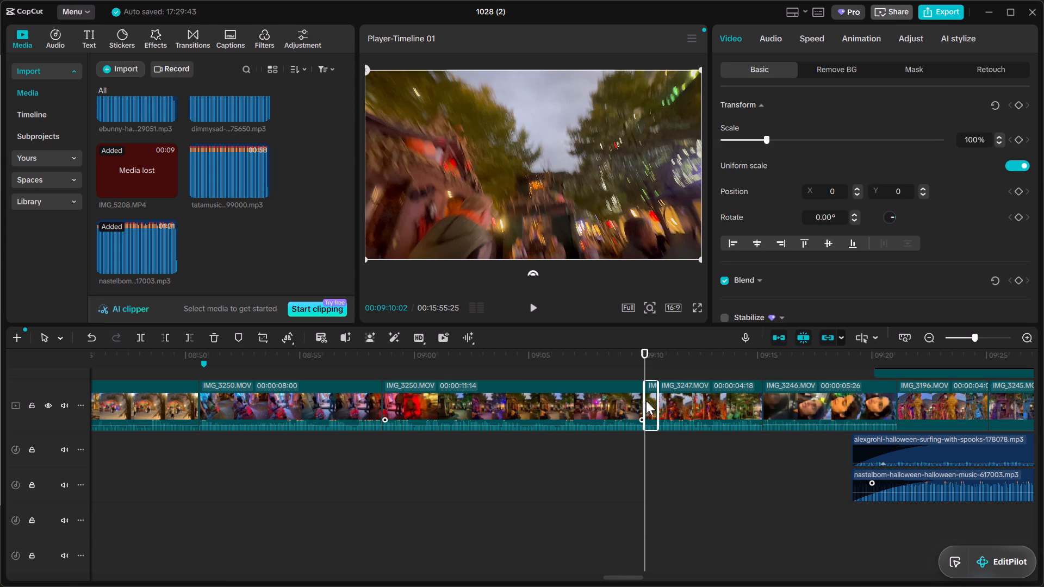
{"action": "key", "text": "Delete"}
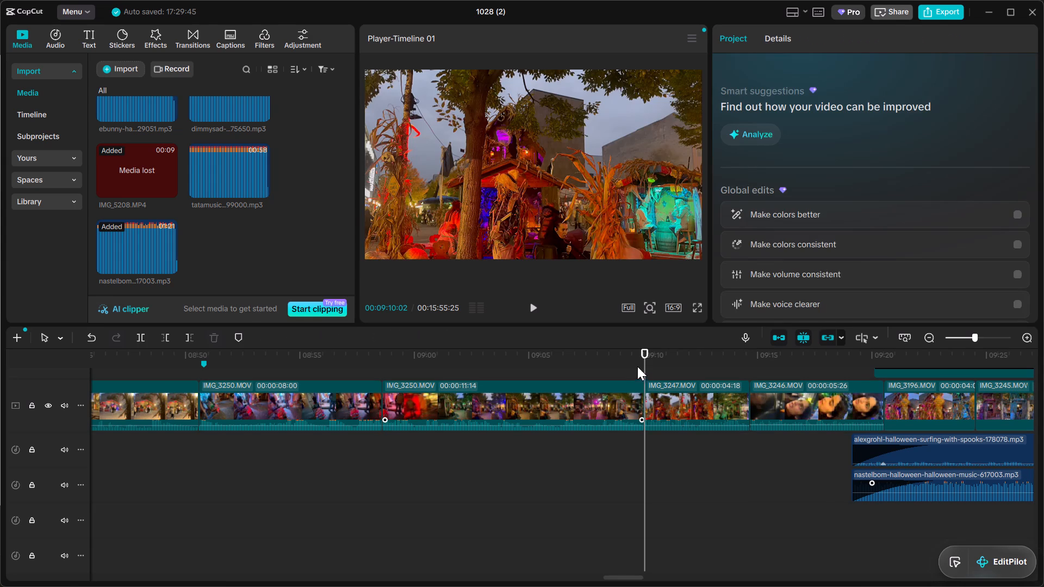
Replay the cut from the shortened IMG_3250 clip to IMG_3247 several times to check how it runs.
{"action": "left_click", "coordinate": [629, 367]}
{"action": "key", "text": "space"}
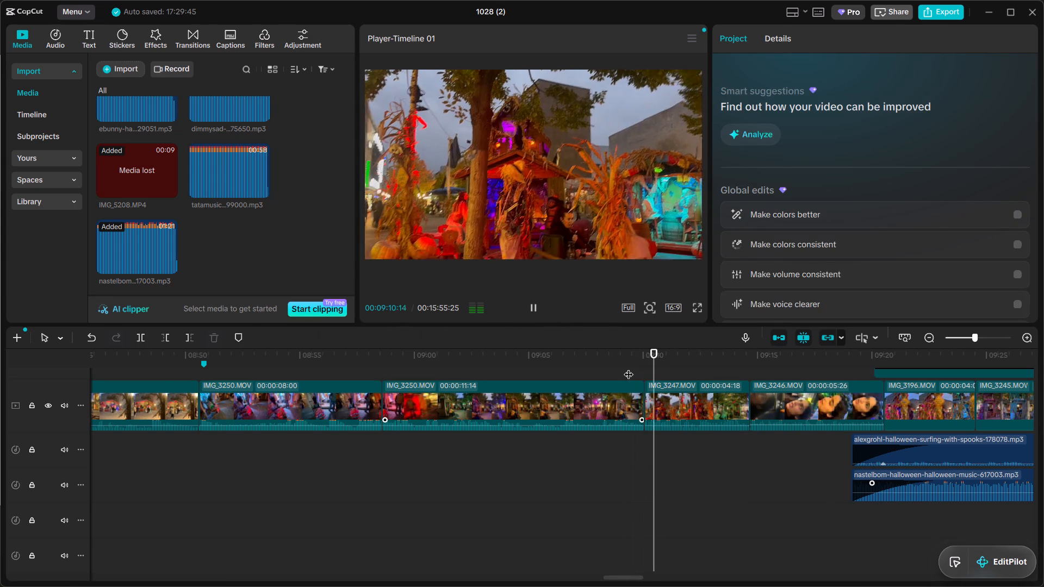
{"action": "left_click", "coordinate": [607, 364]}
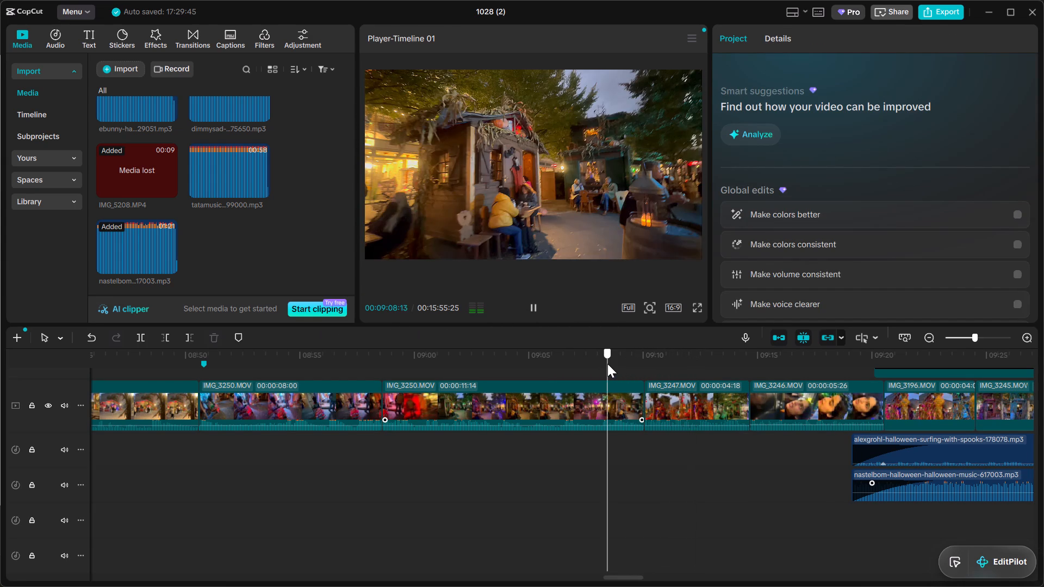
{"action": "key", "text": "space"}
{"action": "key", "text": "space"}
{"action": "key", "text": "space"}
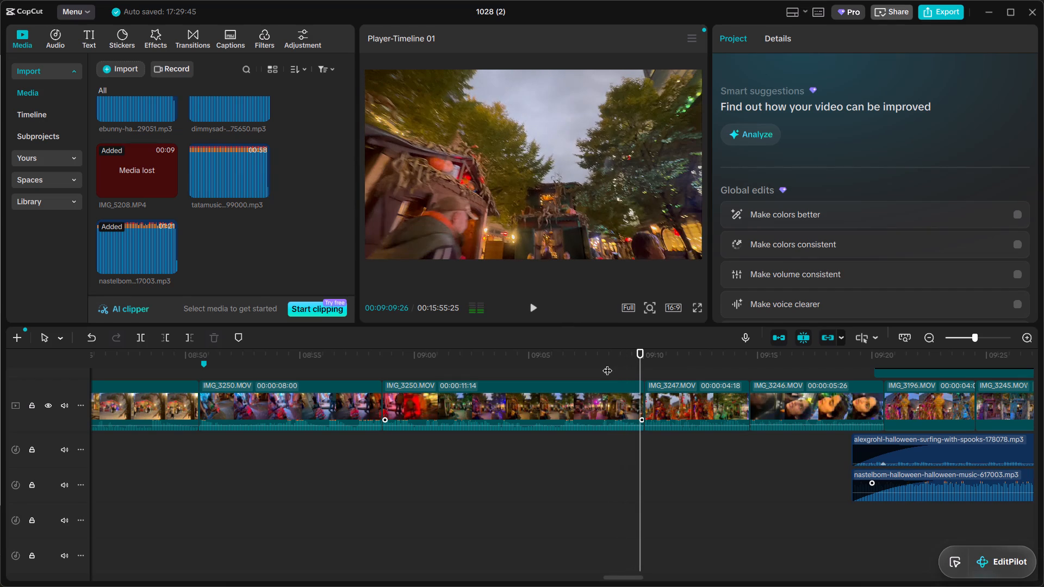
{"action": "left_click", "coordinate": [574, 364]}
{"action": "key", "text": "space"}
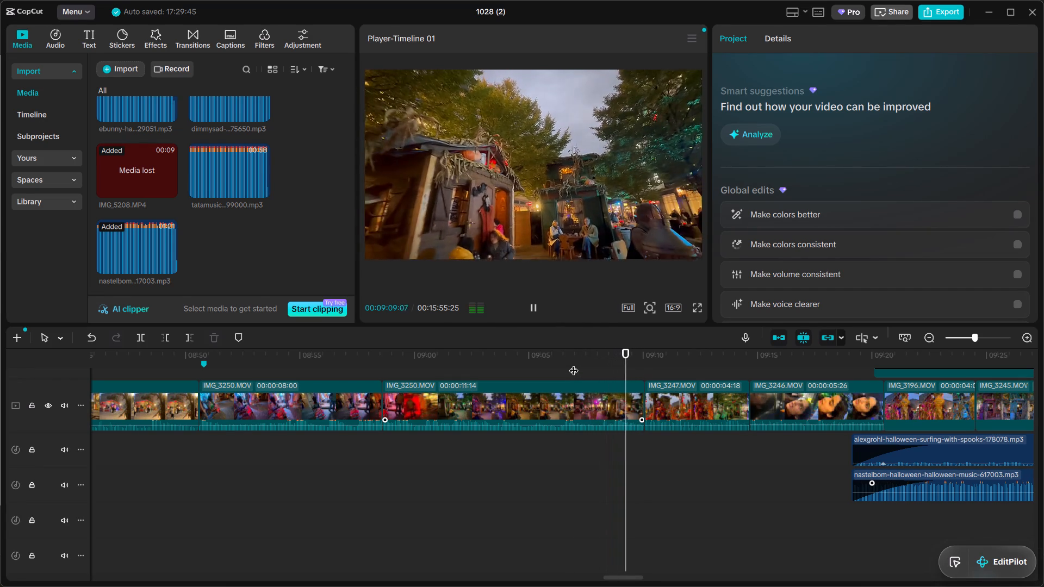
{"action": "key", "text": "space"}
{"action": "key", "text": "space"}
{"action": "key", "text": "space"}
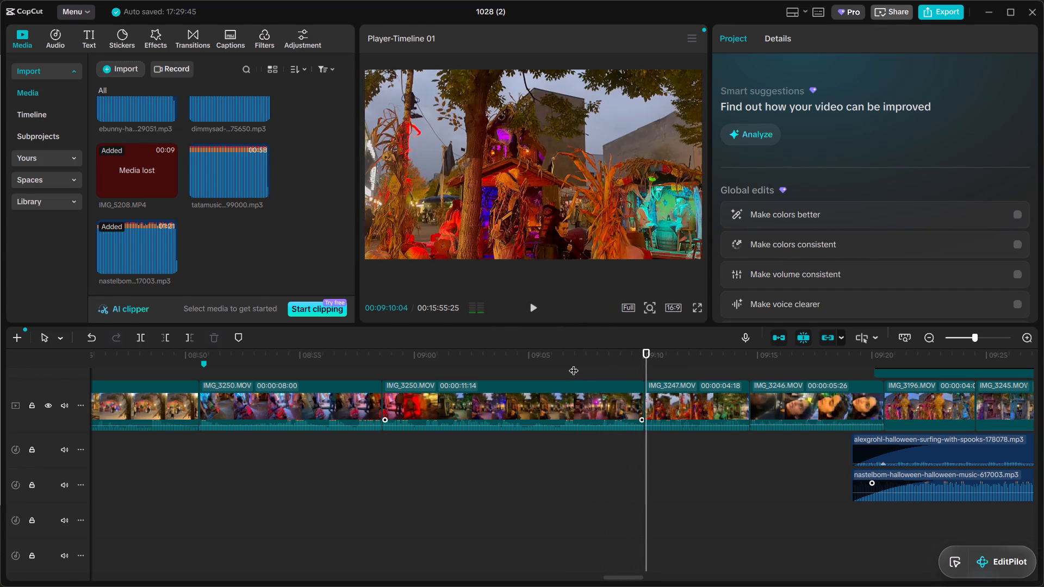
{"action": "left_click", "coordinate": [600, 361]}
{"action": "key", "text": "space"}
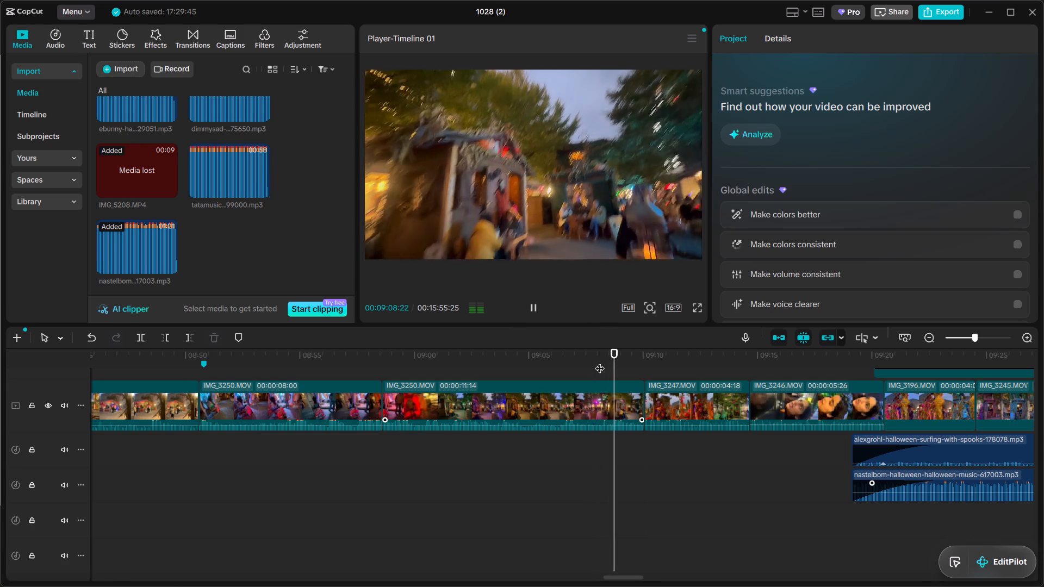
{"action": "key", "text": "space"}
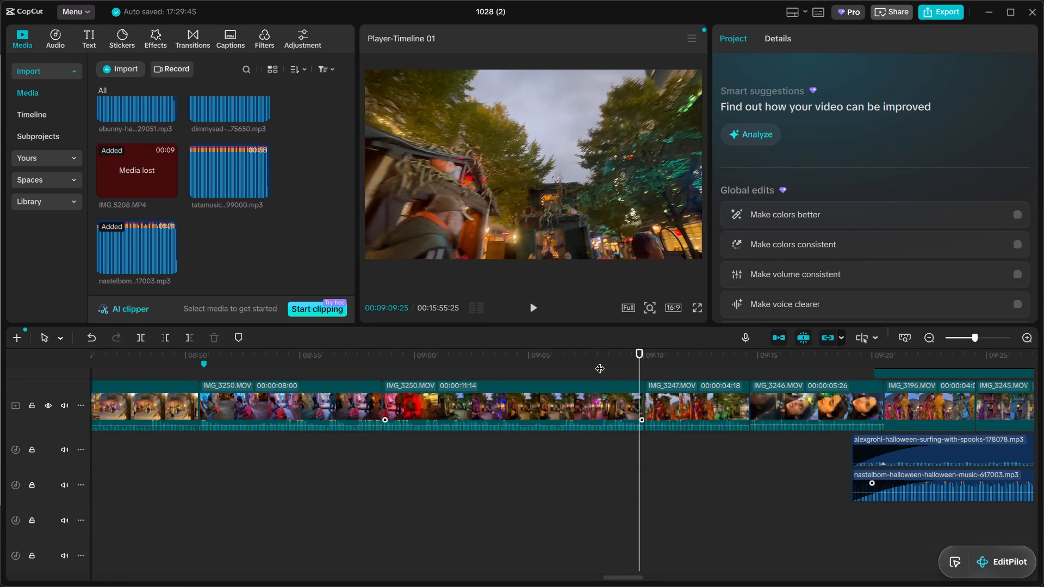
Trim the end of the second IMG_3250 clip to 00:09:09:25.
{"action": "left_click", "coordinate": [628, 402]}
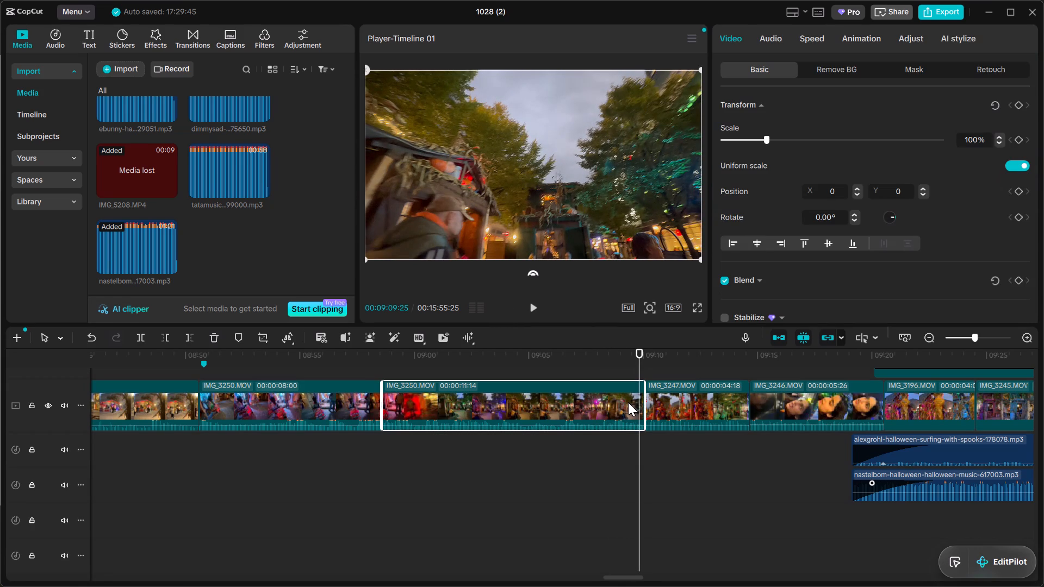
{"action": "type", "text": "w"}
Play from the trimmed IMG_3250 cut to about 09:22 to check the lead-in to the Halloween music.
{"action": "key", "text": "space"}
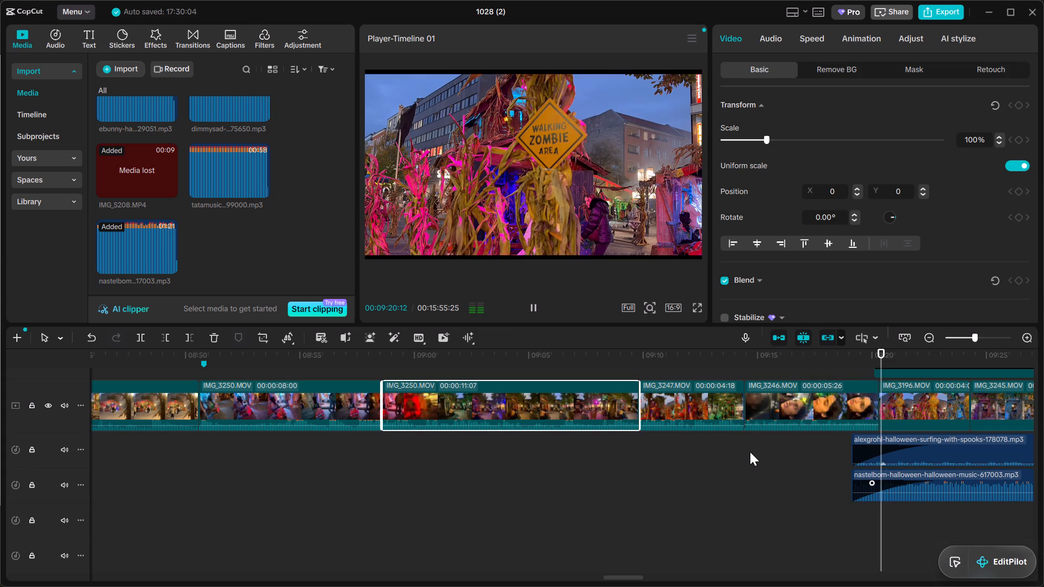
{"action": "scroll", "coordinate": [751, 452], "scroll_direction": "left", "scroll_amount": 3}
{"action": "scroll", "coordinate": [751, 452], "scroll_direction": "down", "scroll_amount": 3, "text": "ctrl"}
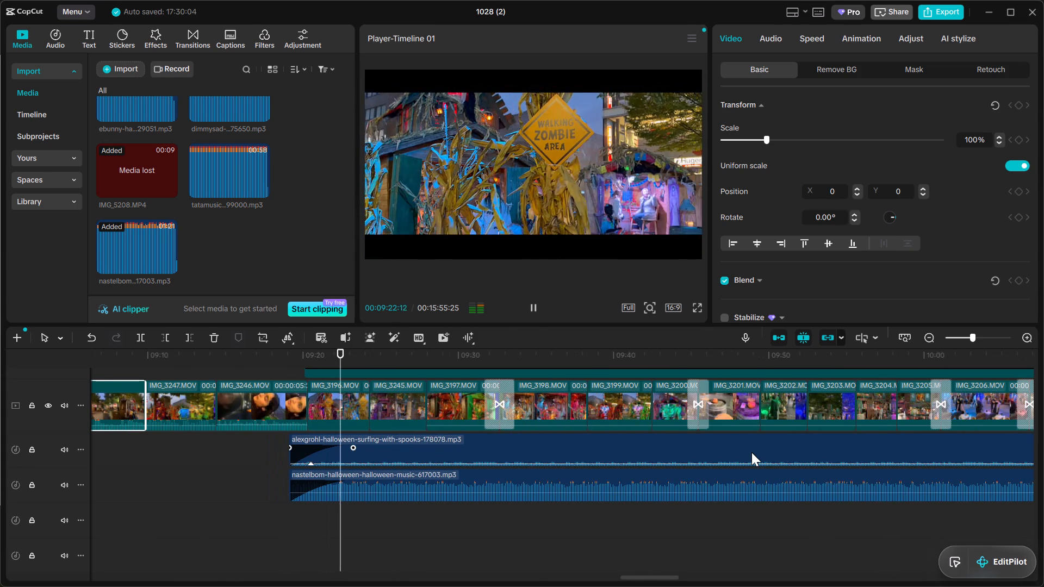
{"action": "key", "text": "space"}
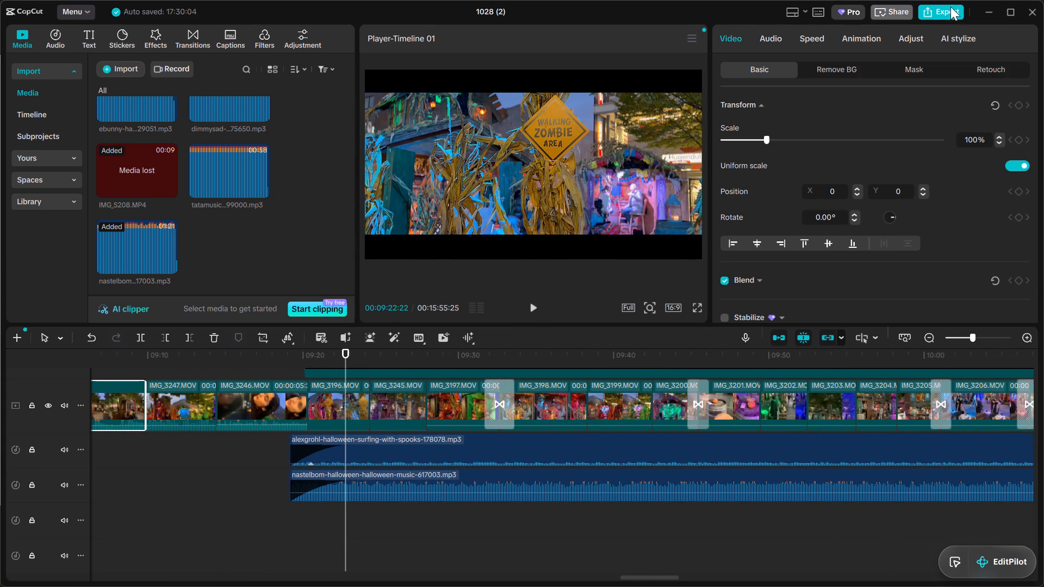
Try to export Timeline 01 as 1028 (2)(1) in 4K, HEVC, mp4 at 30fps.
{"action": "left_click", "coordinate": [948, 7]}
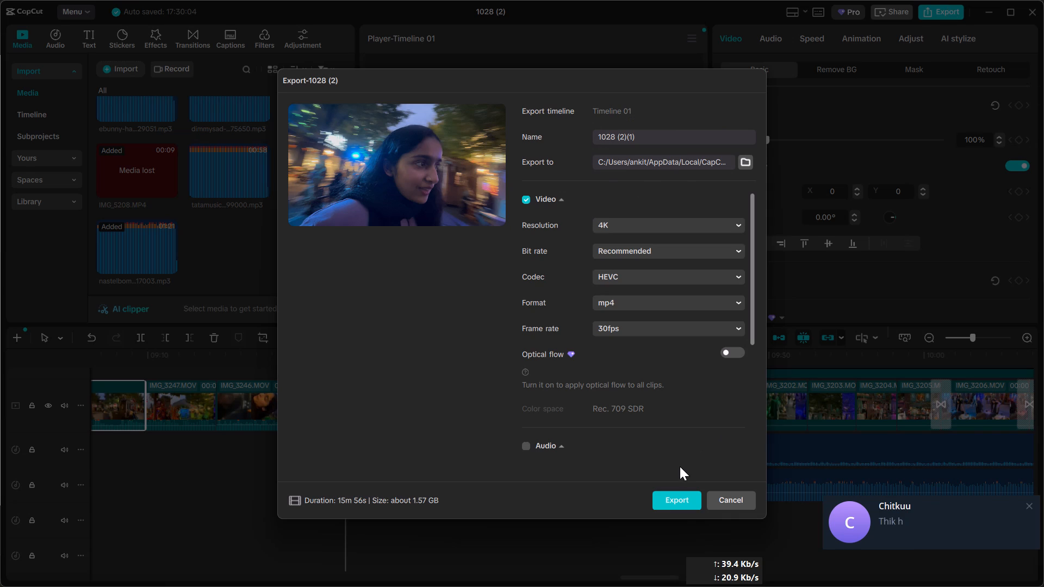
{"action": "left_click", "coordinate": [672, 496]}
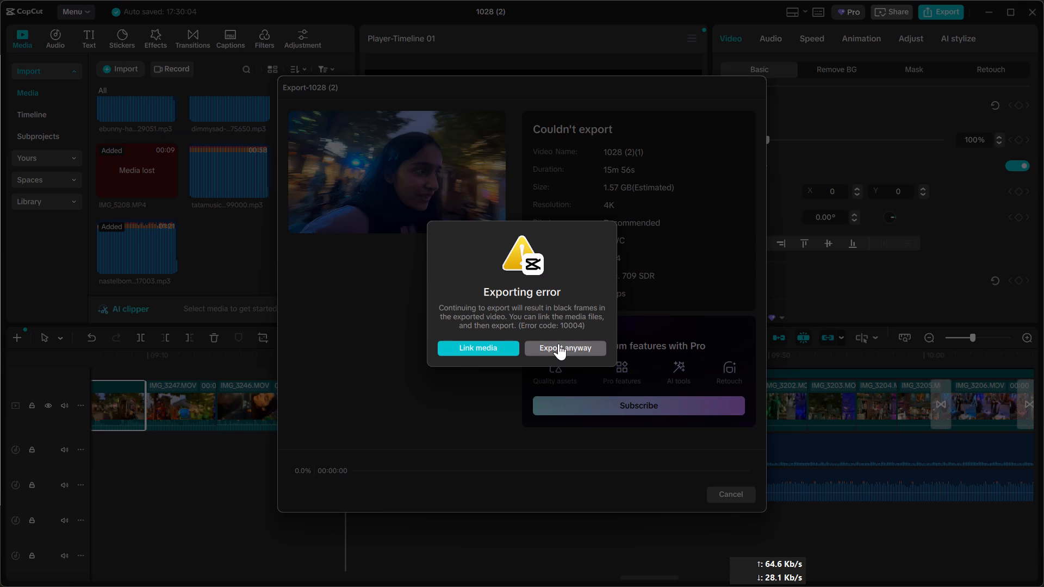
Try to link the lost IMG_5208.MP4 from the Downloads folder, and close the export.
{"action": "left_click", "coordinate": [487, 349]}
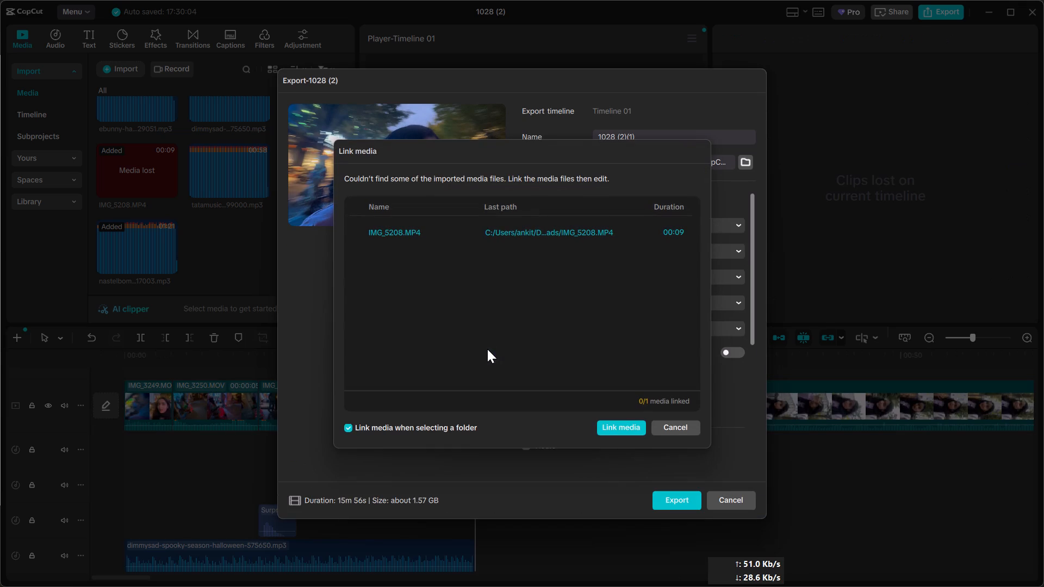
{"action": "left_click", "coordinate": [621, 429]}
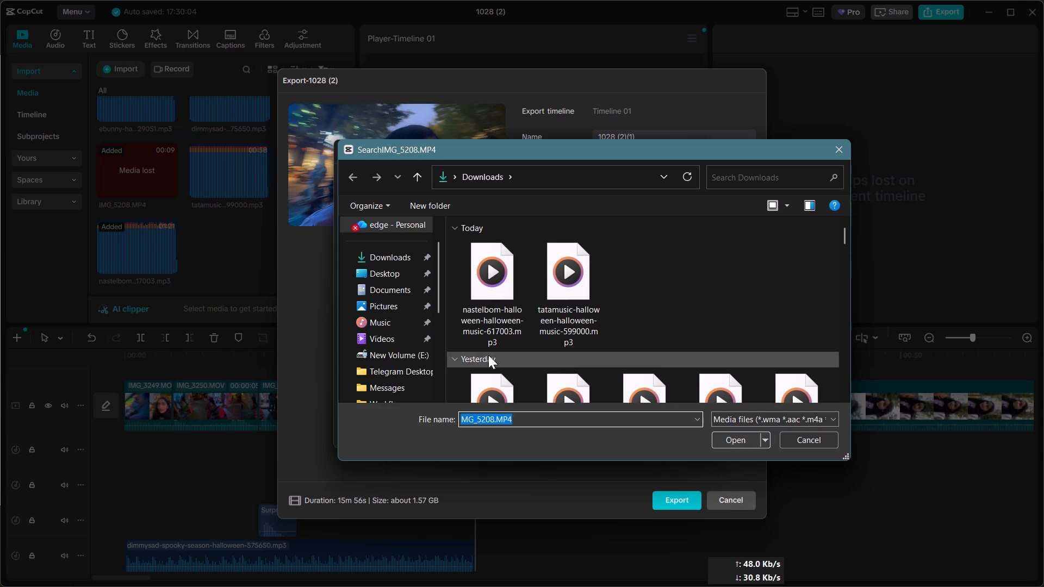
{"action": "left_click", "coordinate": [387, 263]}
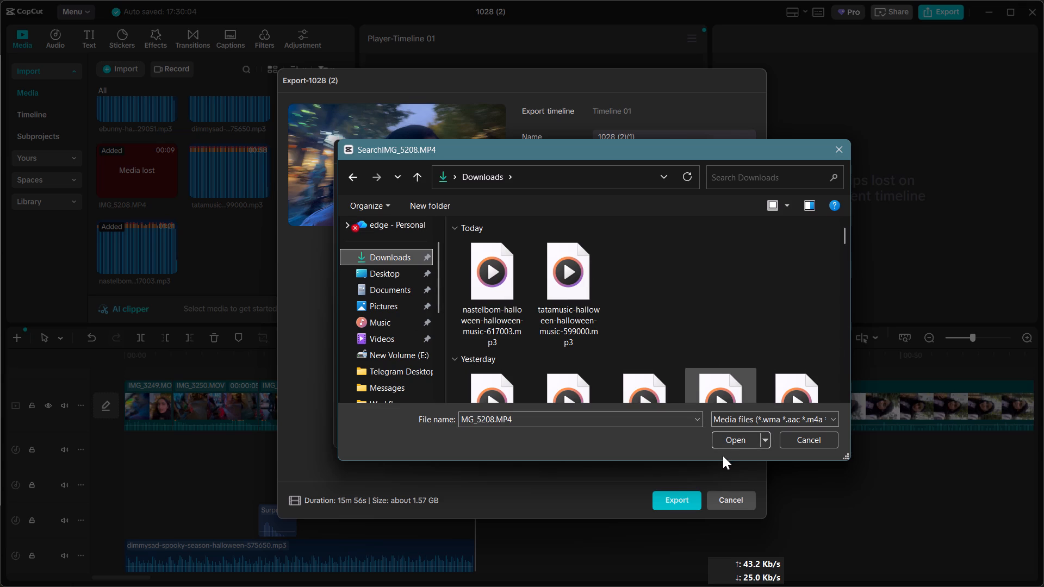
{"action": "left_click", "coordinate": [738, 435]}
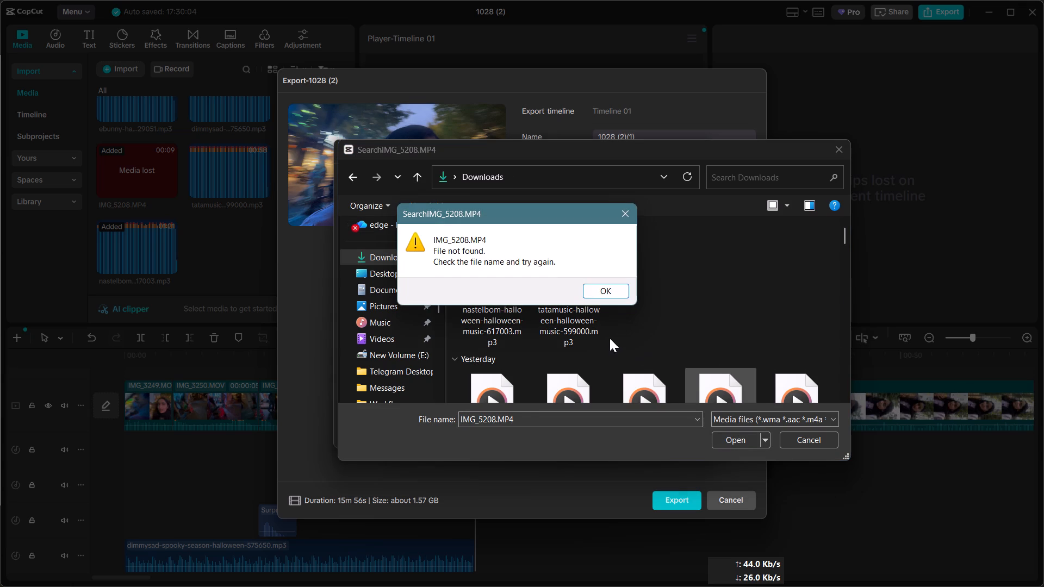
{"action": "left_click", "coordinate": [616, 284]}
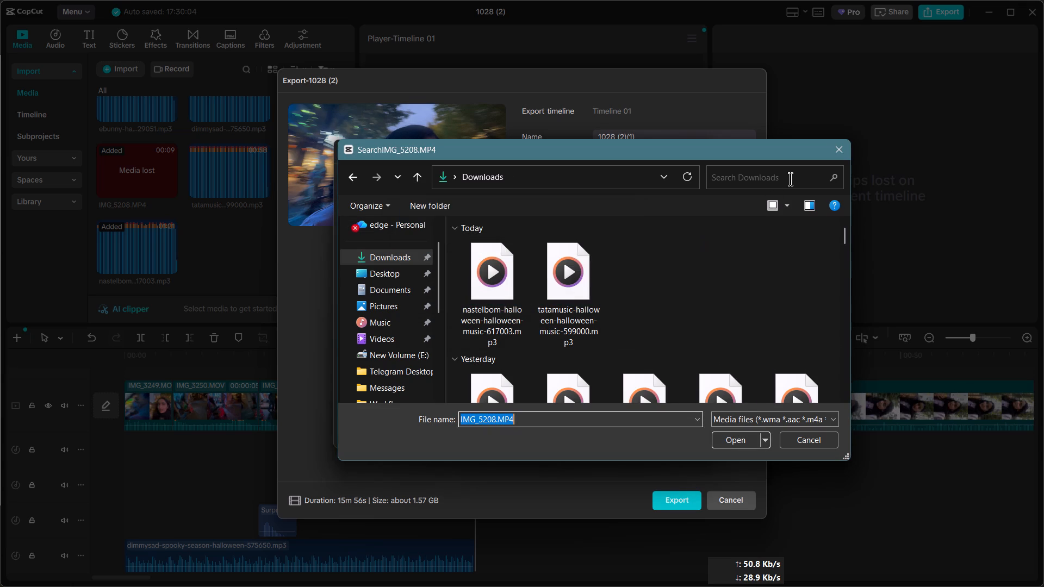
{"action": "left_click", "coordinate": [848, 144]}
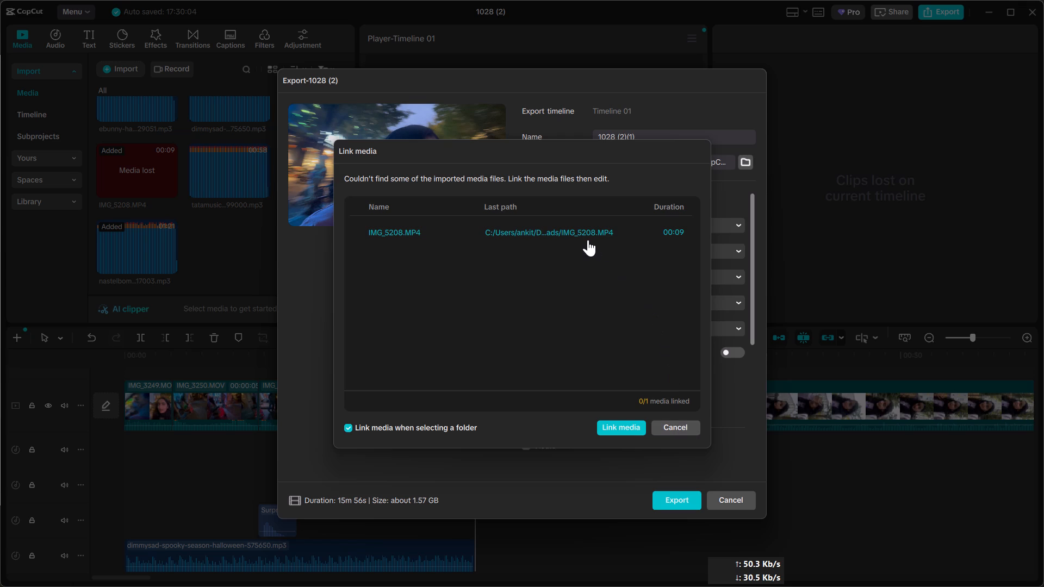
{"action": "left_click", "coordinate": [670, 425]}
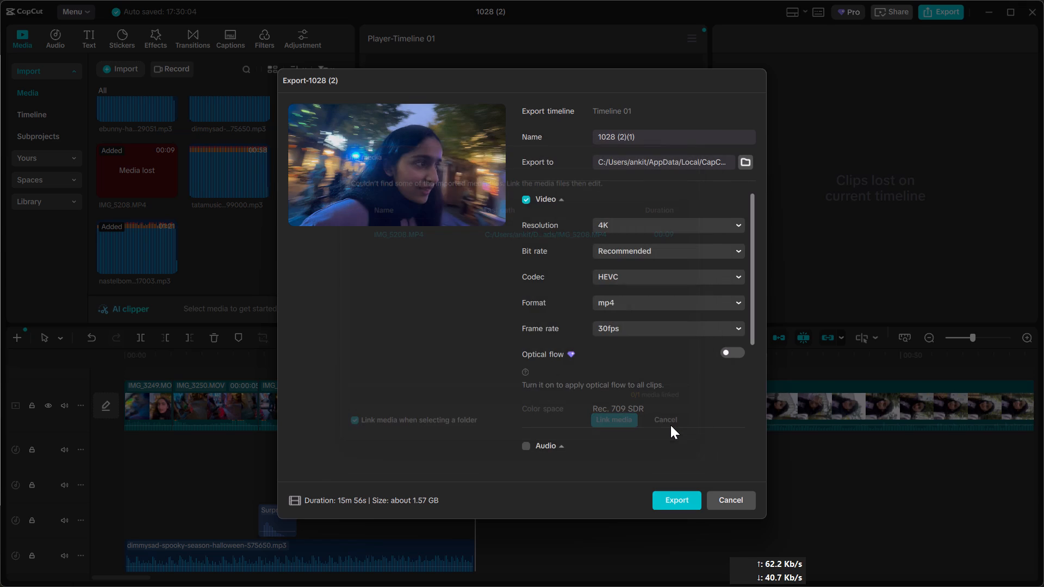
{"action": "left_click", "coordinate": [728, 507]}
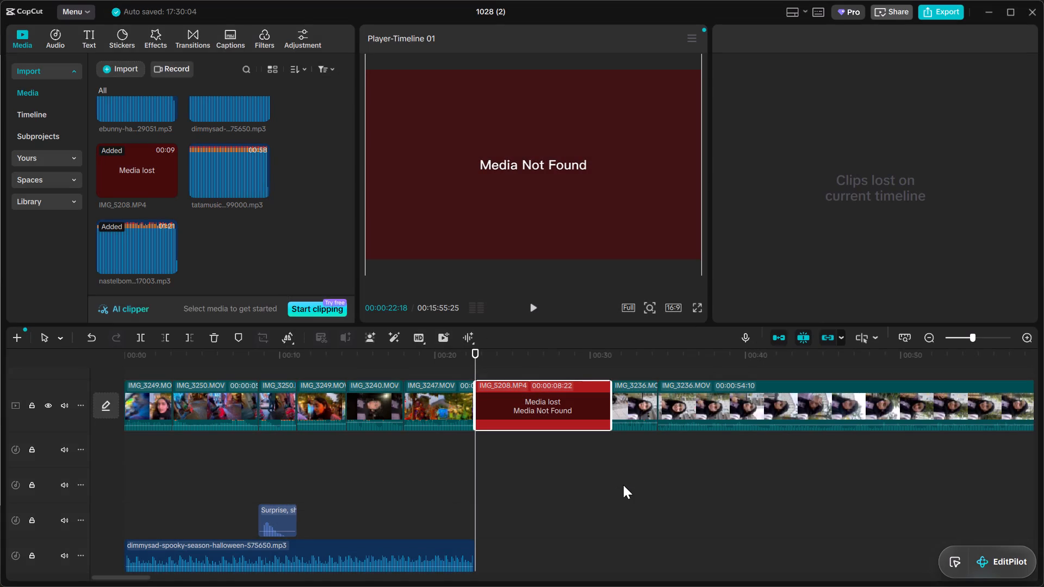
Undo the last cuts made at the end of the second IMG_3250 clip near 09:10.
{"action": "key", "text": "space"}
{"action": "key", "text": "space"}
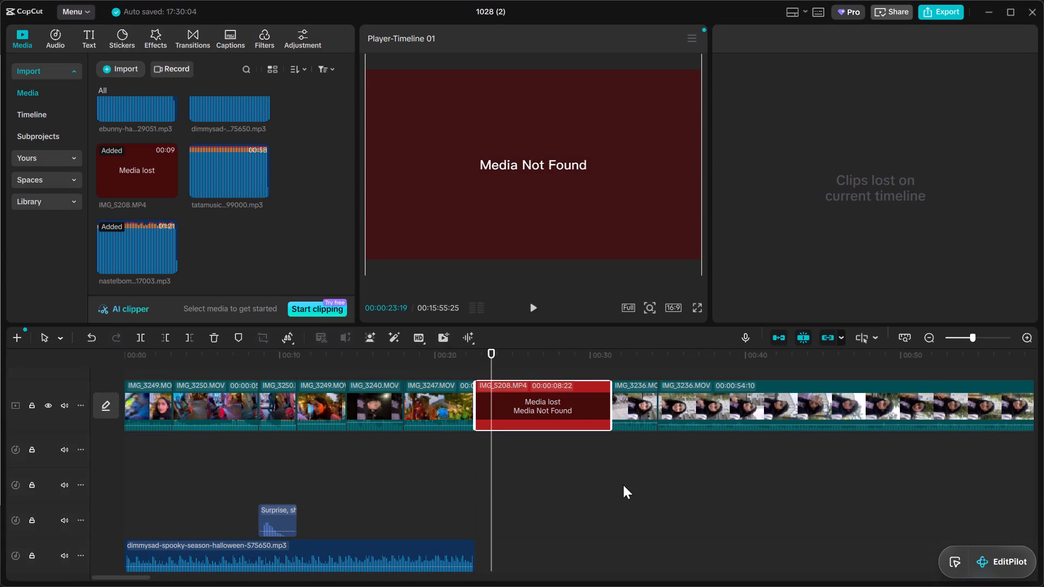
{"action": "key", "text": "ctrl+z"}
{"action": "key", "text": "ctrl+z"}
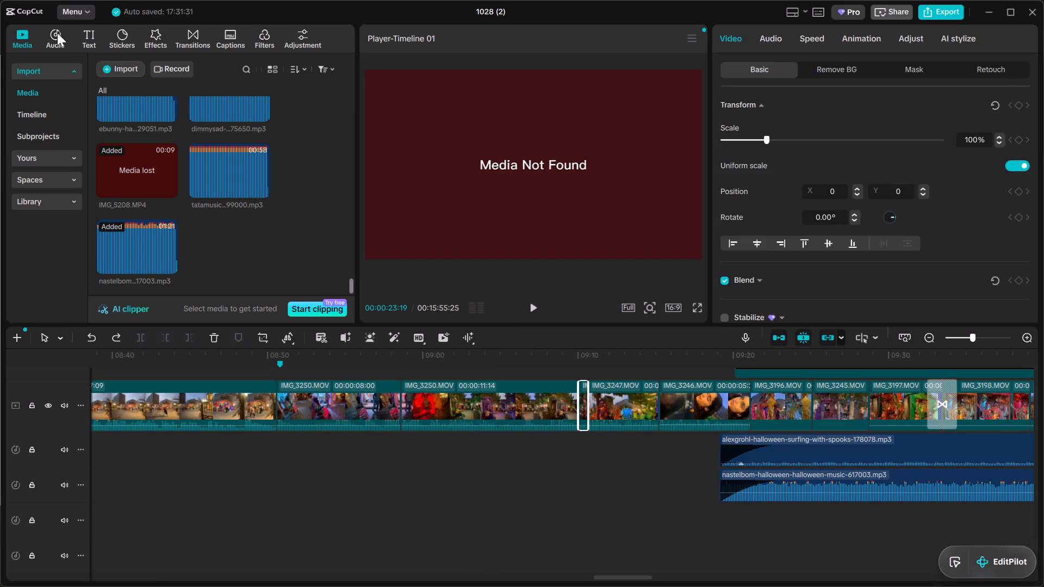
Delete the short leftover piece between the second IMG_3250 clip and IMG_3247 at about 09:10.
{"action": "scroll", "coordinate": [819, 457], "scroll_direction": "left", "scroll_amount": 2}
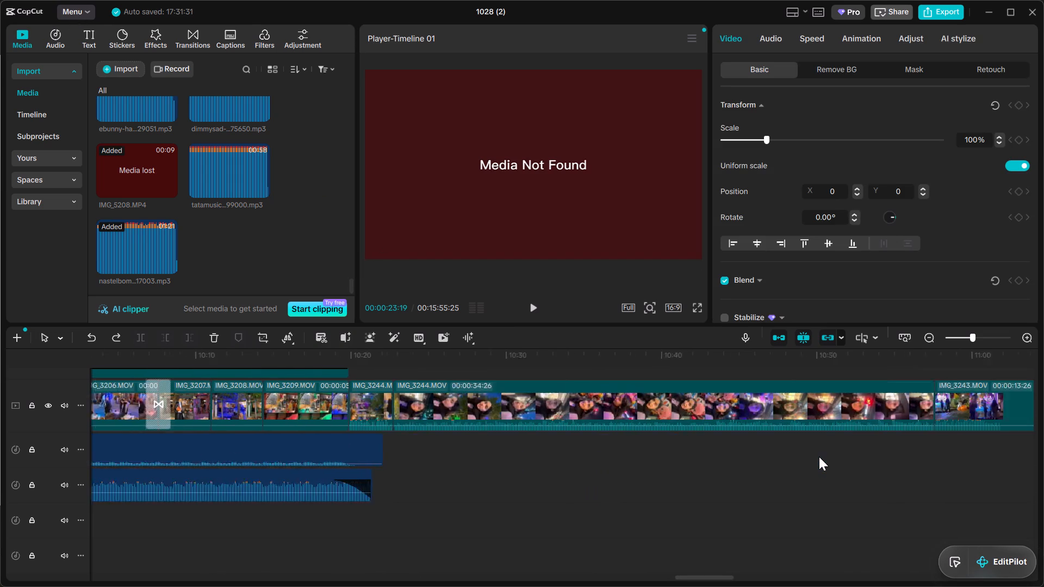
{"action": "scroll", "coordinate": [819, 457], "scroll_direction": "left", "scroll_amount": 1}
{"action": "scroll", "coordinate": [819, 457], "scroll_direction": "right", "scroll_amount": 1}
{"action": "scroll", "coordinate": [819, 457], "scroll_direction": "left", "scroll_amount": 3}
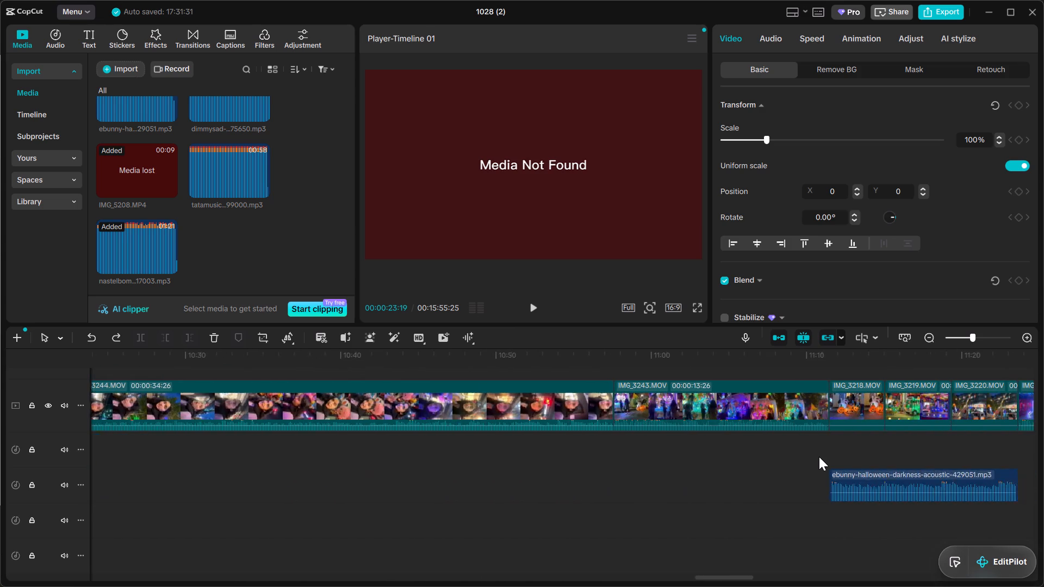
{"action": "scroll", "coordinate": [819, 457], "scroll_direction": "left", "scroll_amount": 10}
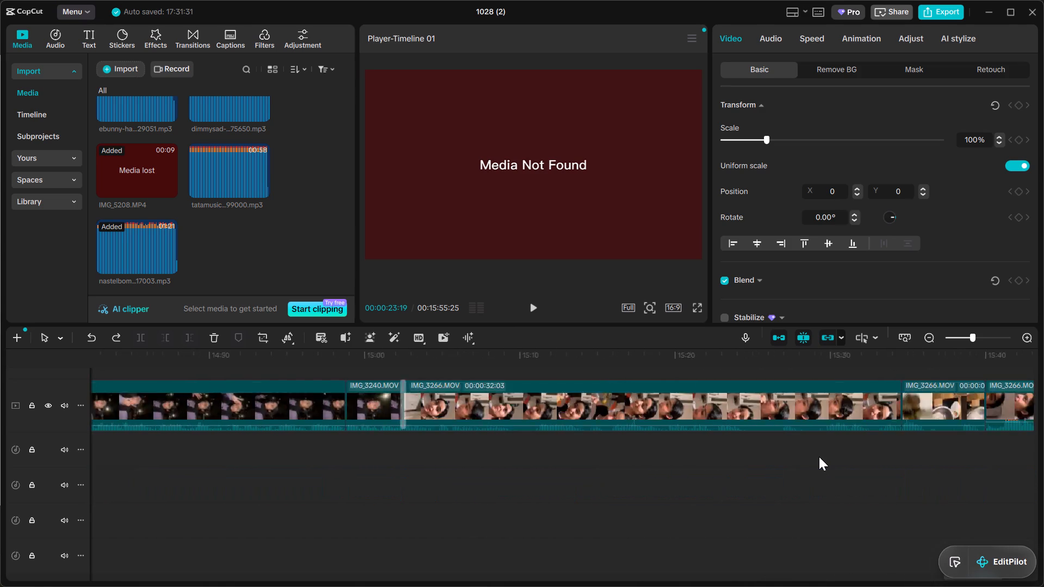
{"action": "scroll", "coordinate": [819, 457], "scroll_direction": "left", "scroll_amount": 7}
{"action": "scroll", "coordinate": [819, 457], "scroll_direction": "right", "scroll_amount": 19}
{"action": "scroll", "coordinate": [819, 457], "scroll_direction": "left", "scroll_amount": 3}
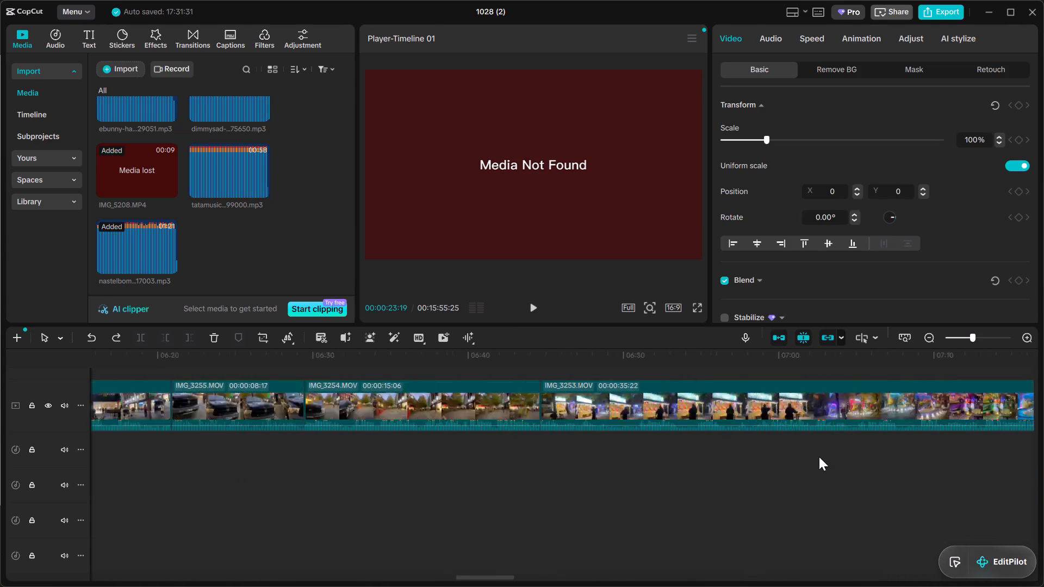
{"action": "scroll", "coordinate": [819, 457], "scroll_direction": "left", "scroll_amount": 8}
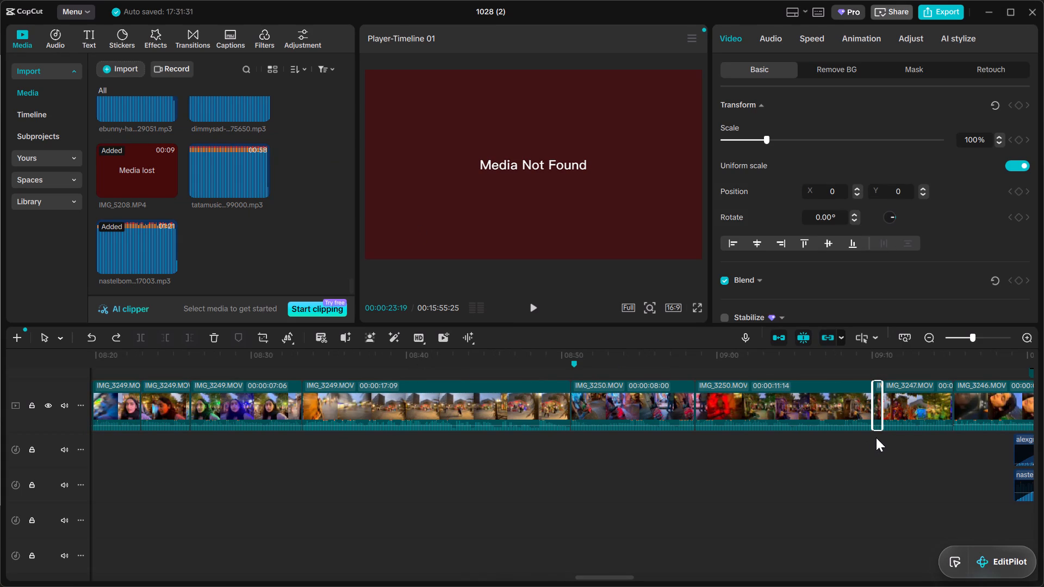
{"action": "key", "text": "Delete"}
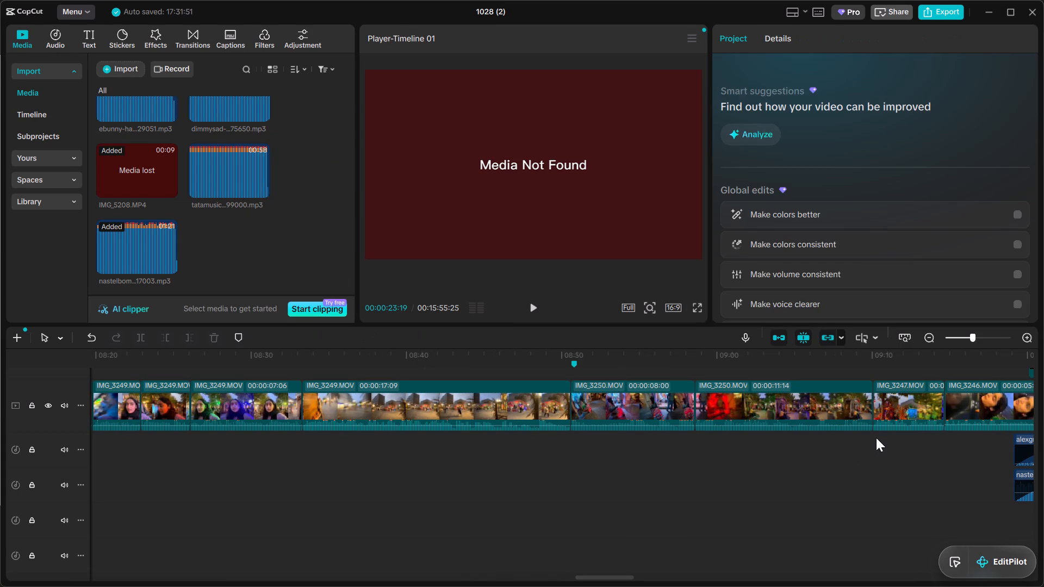
Trim the end of the IMG_3250 clip just before IMG_3247 to 00:09:09:27.
{"action": "left_click", "coordinate": [857, 356]}
{"action": "key", "text": "space"}
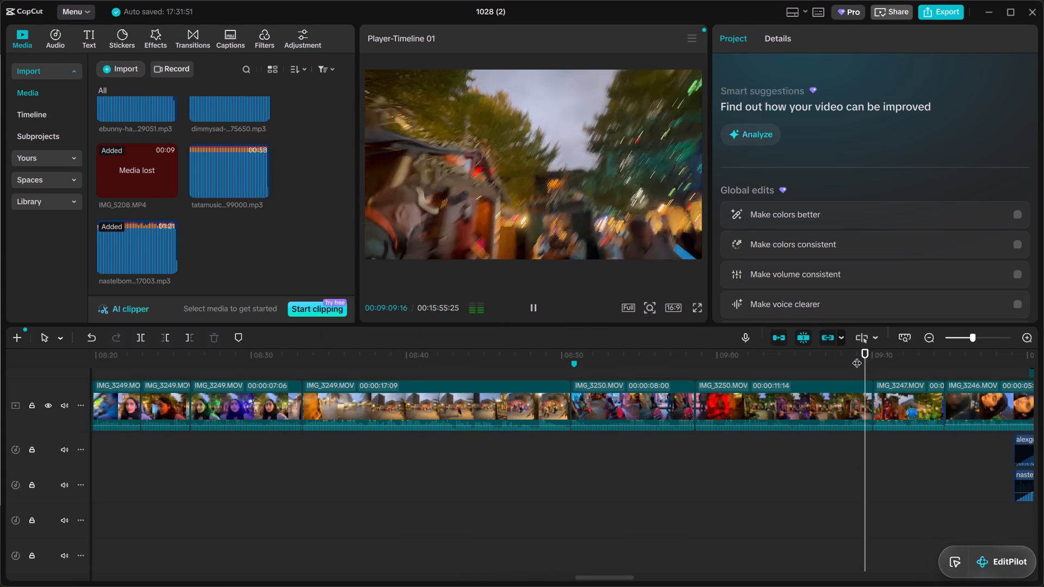
{"action": "key", "text": "space"}
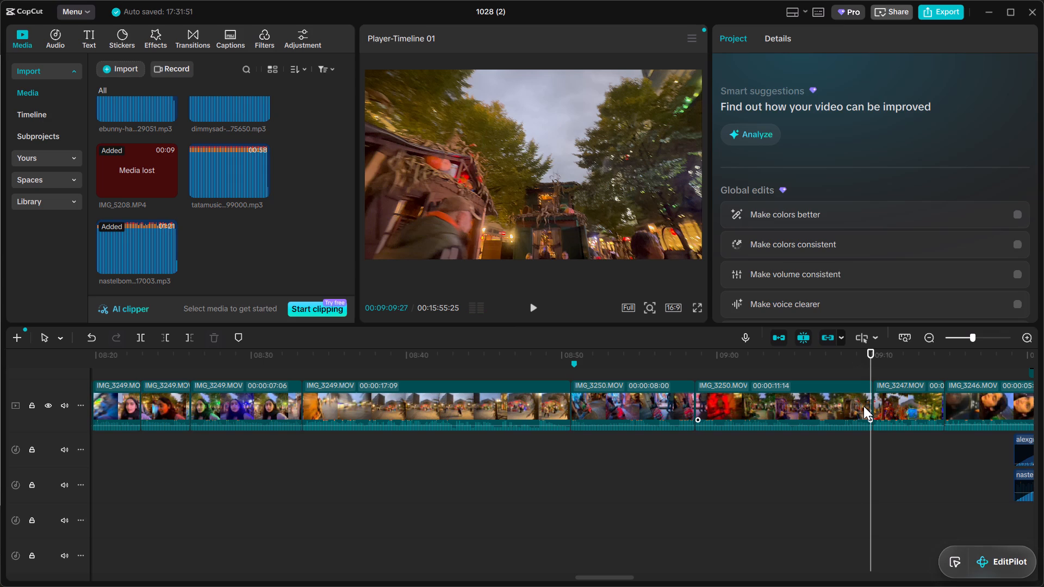
{"action": "left_click", "coordinate": [863, 406]}
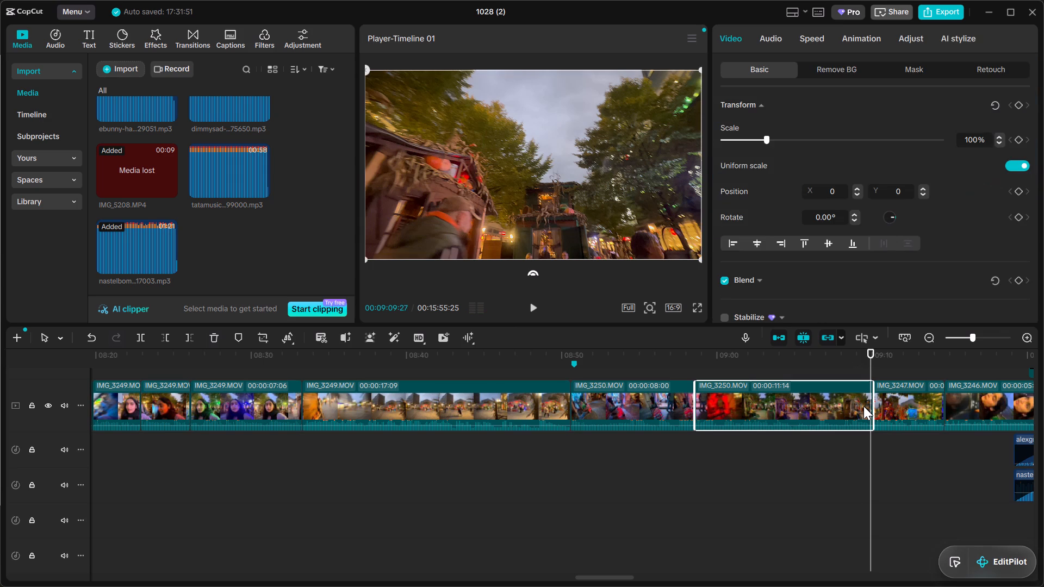
{"action": "key", "text": "w"}
Examine the lost IMG_5208.MP4 media item and look through the whole timeline for where it is used.
{"action": "scroll", "coordinate": [863, 406], "scroll_direction": "left", "scroll_amount": 3}
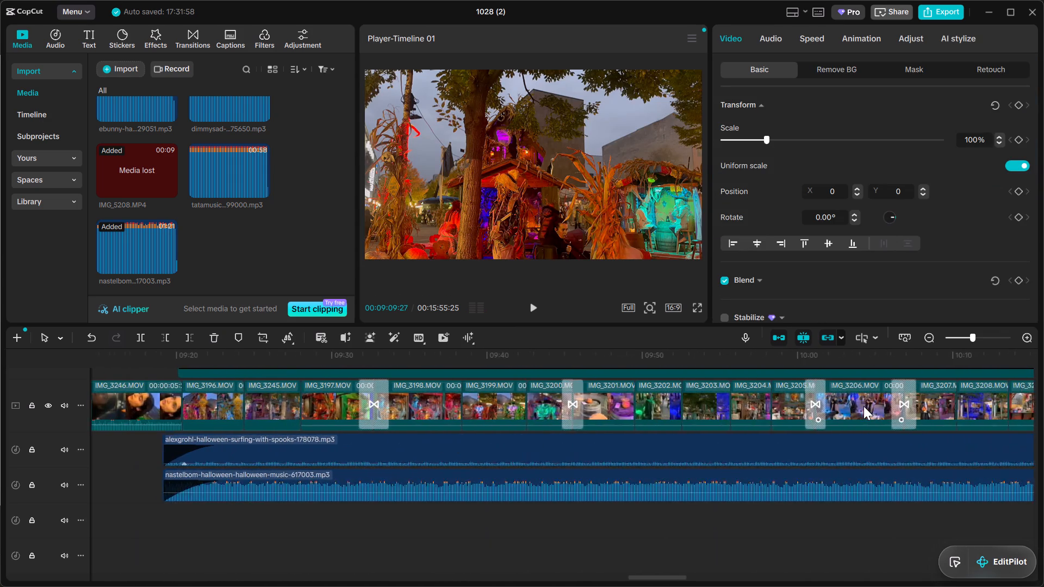
{"action": "scroll", "coordinate": [863, 406], "scroll_direction": "left", "scroll_amount": 4}
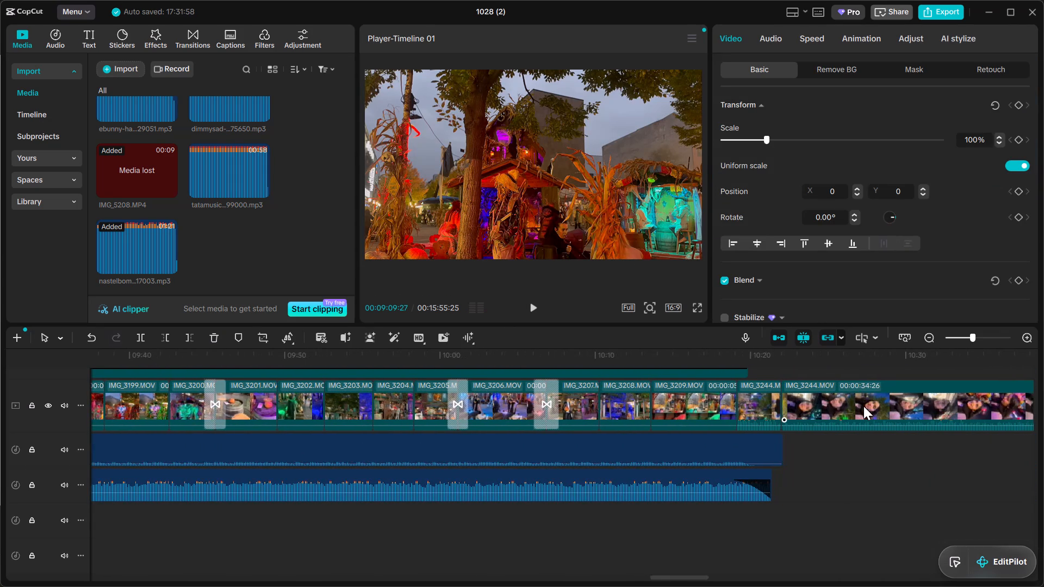
{"action": "left_click", "coordinate": [118, 173]}
{"action": "triple_click", "coordinate": [118, 173]}
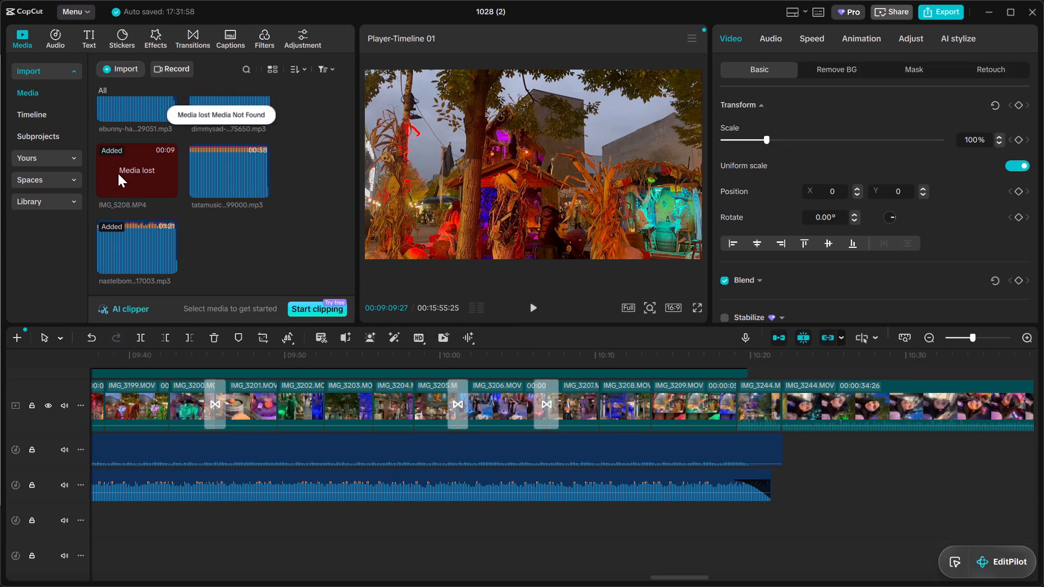
{"action": "scroll", "coordinate": [649, 436], "scroll_direction": "left", "scroll_amount": 2}
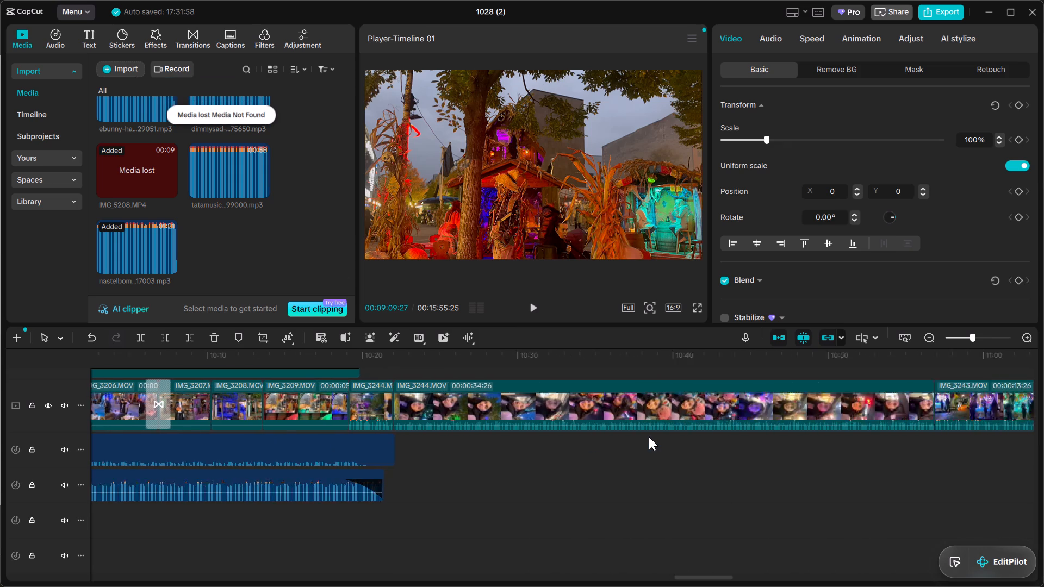
{"action": "scroll", "coordinate": [649, 436], "scroll_direction": "left", "scroll_amount": 1}
{"action": "scroll", "coordinate": [649, 436], "scroll_direction": "down", "scroll_amount": 7, "text": "ctrl"}
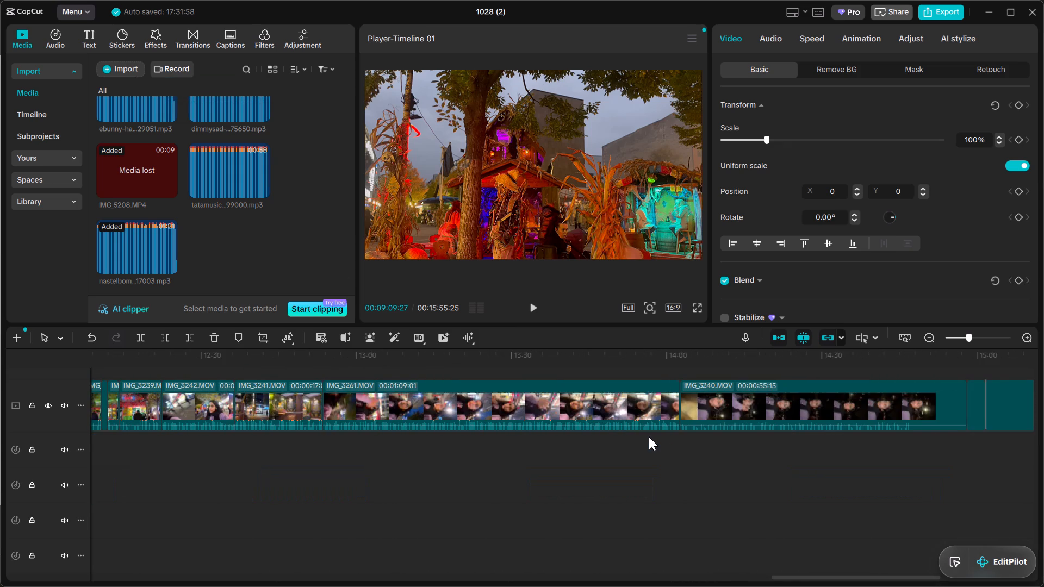
{"action": "scroll", "coordinate": [649, 436], "scroll_direction": "right", "scroll_amount": 3}
{"action": "scroll", "coordinate": [649, 436], "scroll_direction": "down", "scroll_amount": 9, "text": "ctrl"}
{"action": "scroll", "coordinate": [649, 436], "scroll_direction": "right", "scroll_amount": 2}
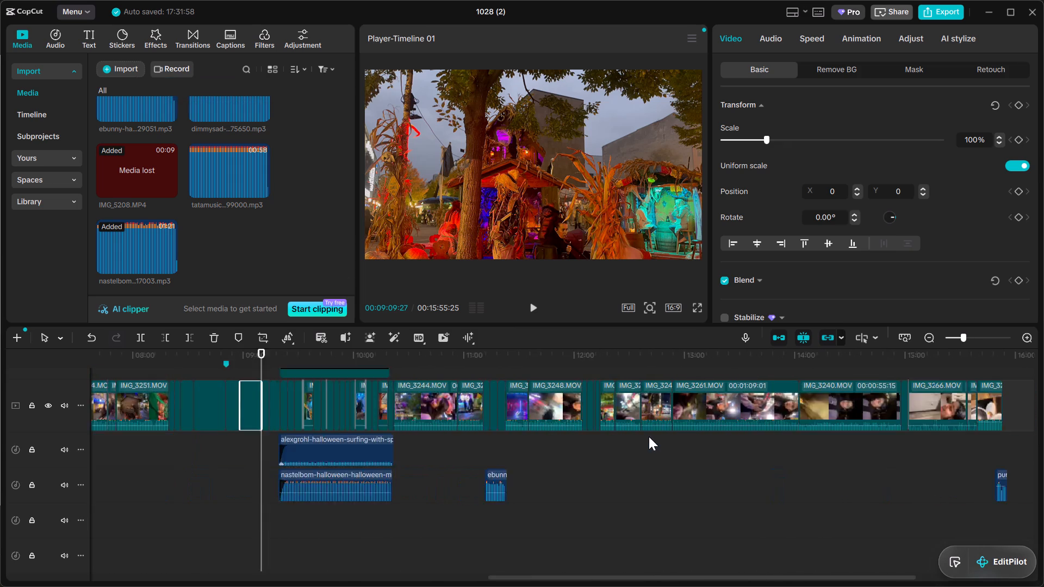
{"action": "scroll", "coordinate": [649, 436], "scroll_direction": "right", "scroll_amount": 7}
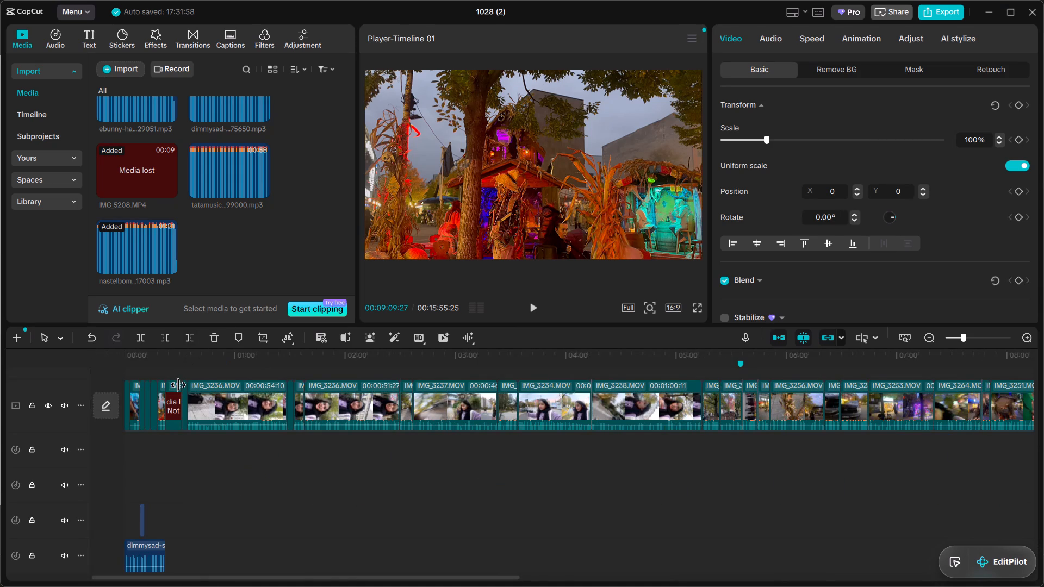
{"action": "scroll", "coordinate": [178, 385], "scroll_direction": "up", "scroll_amount": 8, "text": "ctrl"}
{"action": "scroll", "coordinate": [178, 385], "scroll_direction": "right", "scroll_amount": 9}
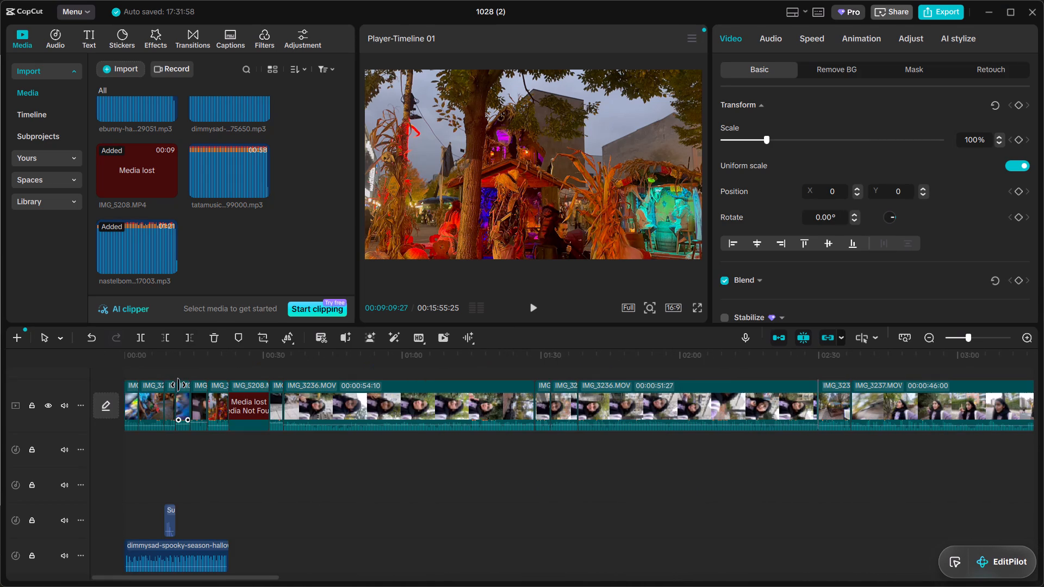
{"action": "scroll", "coordinate": [249, 391], "scroll_direction": "up", "scroll_amount": 5, "text": "ctrl"}
{"action": "scroll", "coordinate": [249, 391], "scroll_direction": "right", "scroll_amount": 7}
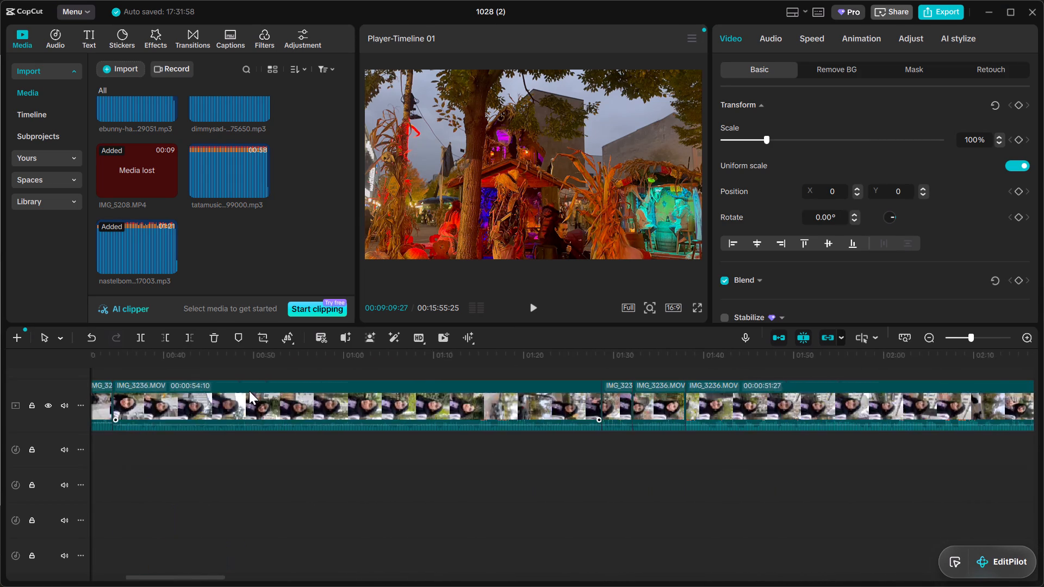
{"action": "scroll", "coordinate": [249, 391], "scroll_direction": "up", "scroll_amount": 5, "text": "ctrl"}
{"action": "scroll", "coordinate": [249, 391], "scroll_direction": "right", "scroll_amount": 8}
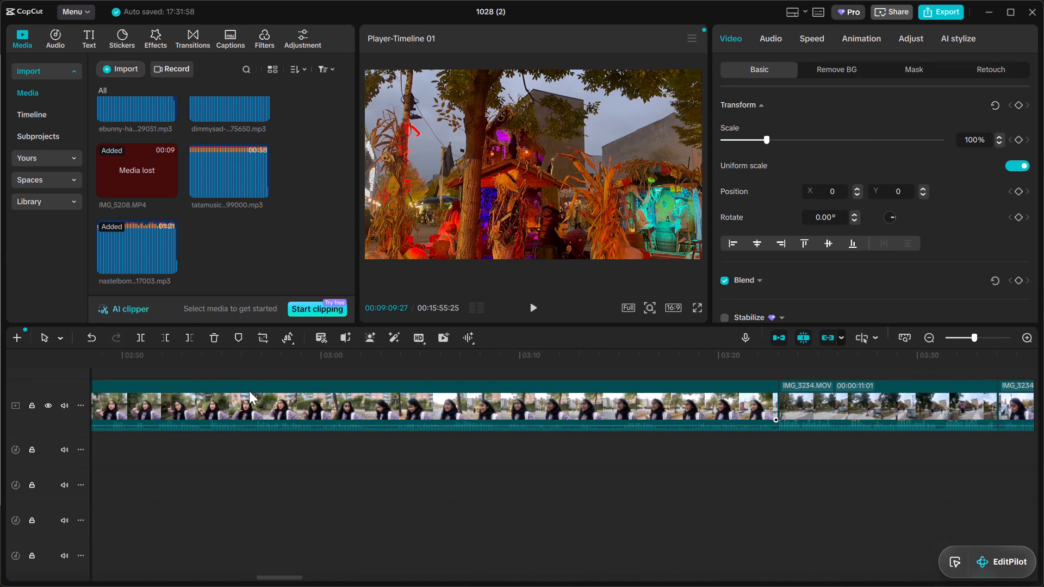
{"action": "scroll", "coordinate": [249, 391], "scroll_direction": "right", "scroll_amount": 7}
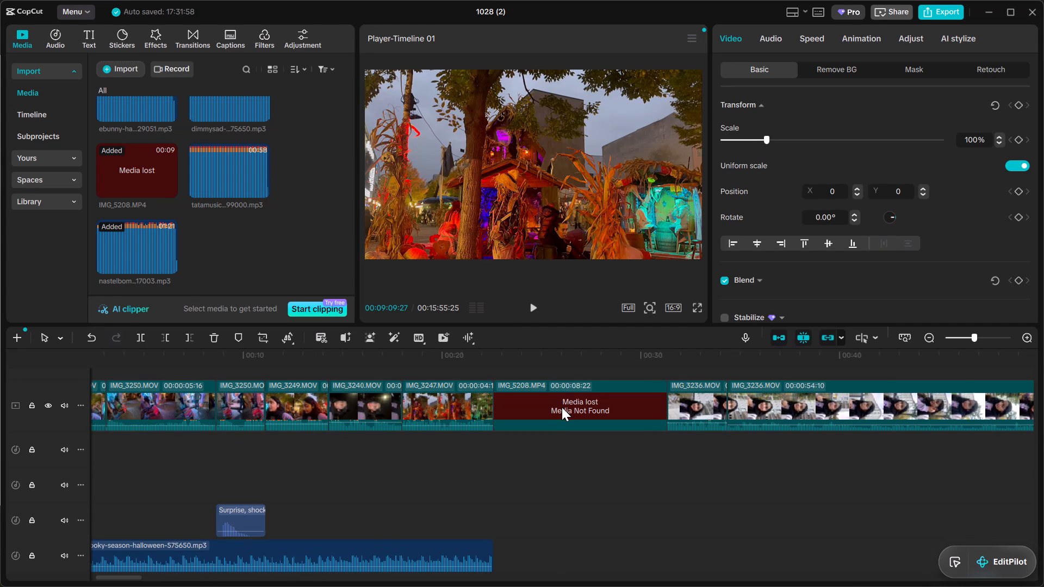
Play from about 00:22 across the cut from IMG_3247 to the lost IMG_5208.MP4 clip.
{"action": "left_click", "coordinate": [478, 355]}
{"action": "key", "text": "space"}
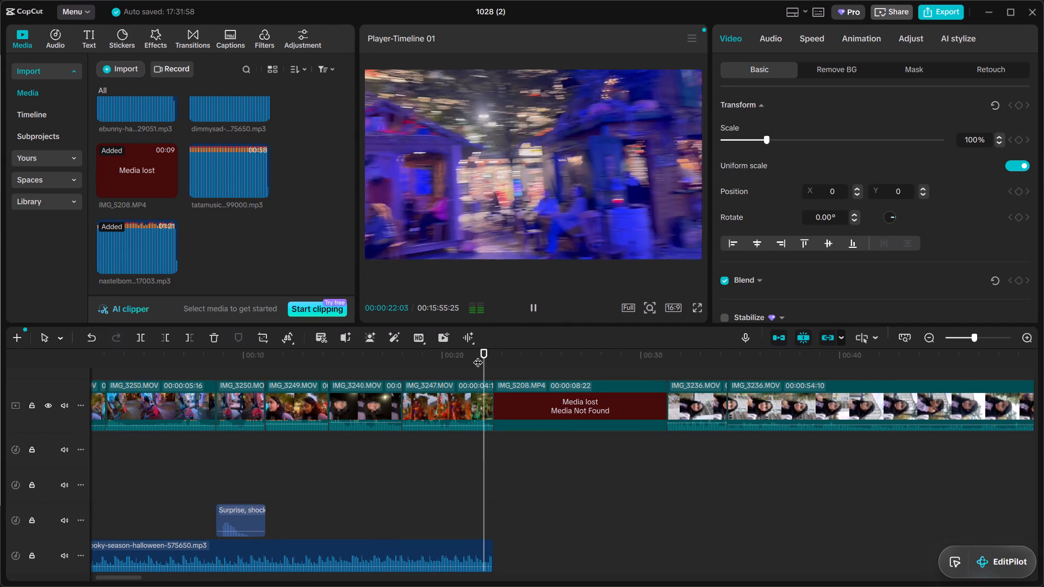
{"action": "key", "text": "space"}
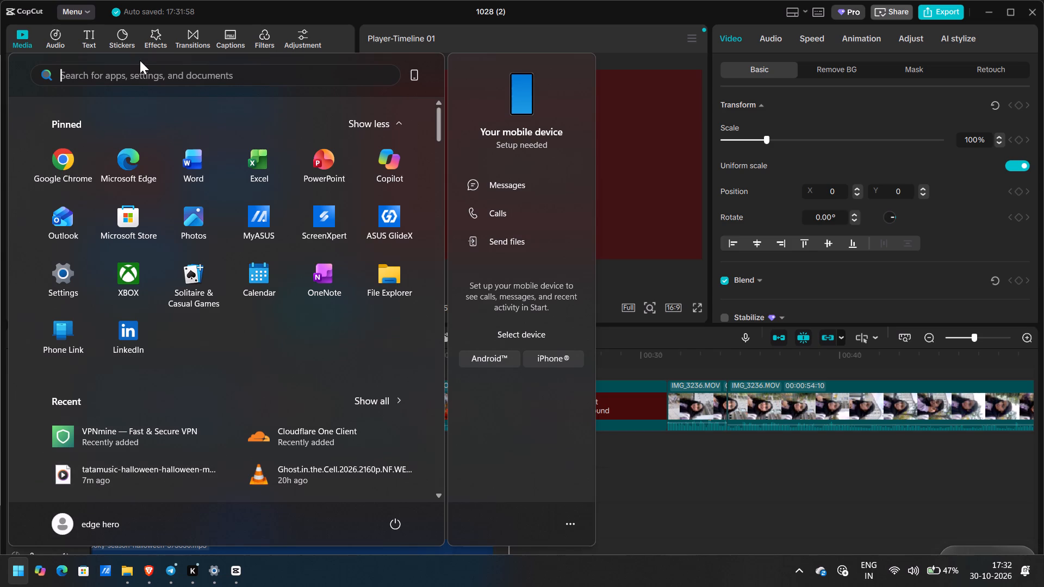
Switch to Google Chrome and open it with the "Your Chrome" profile.
{"action": "double_click", "coordinate": [61, 182]}
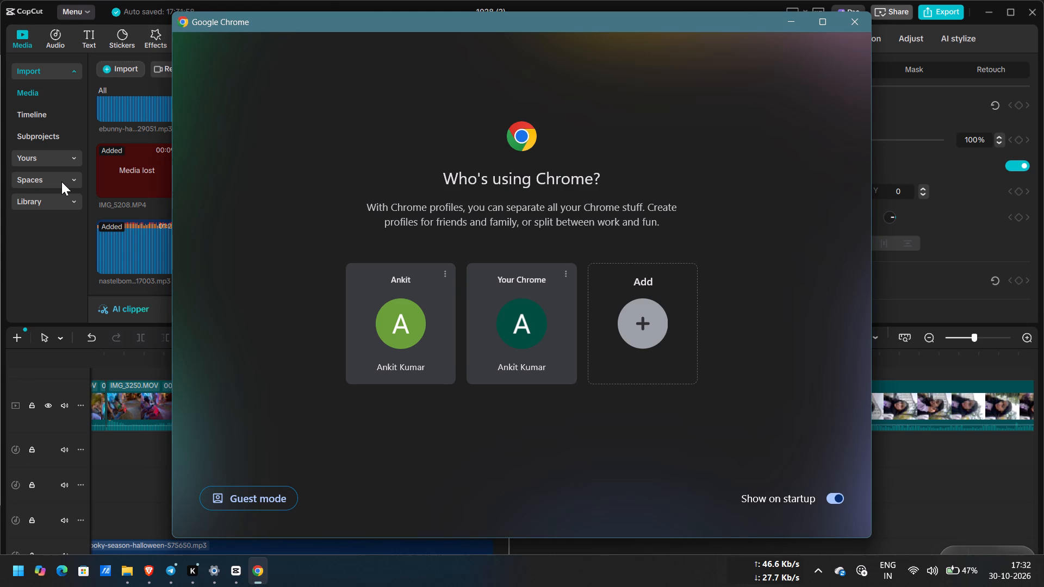
{"action": "double_click", "coordinate": [498, 321]}
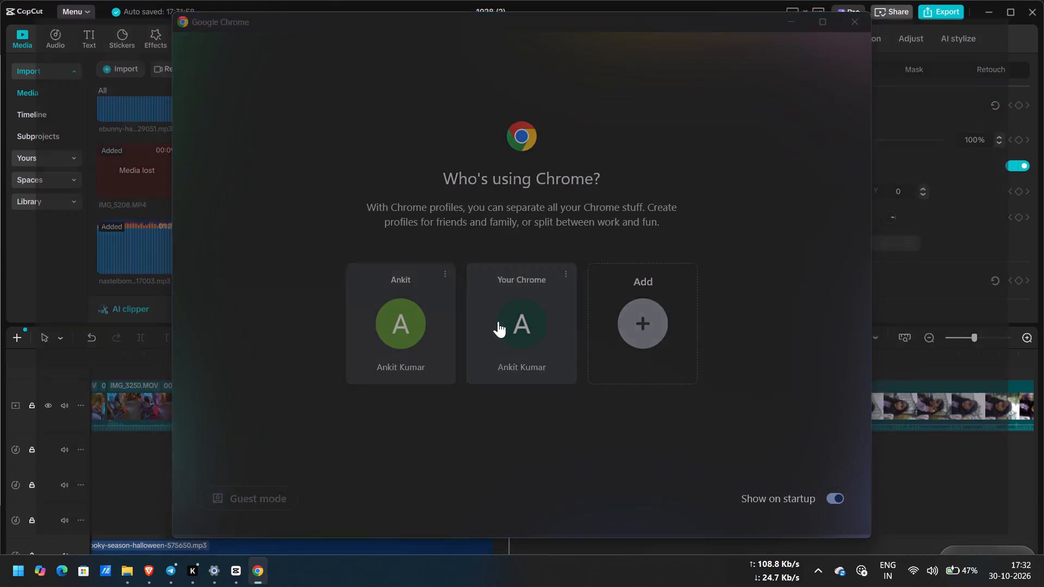
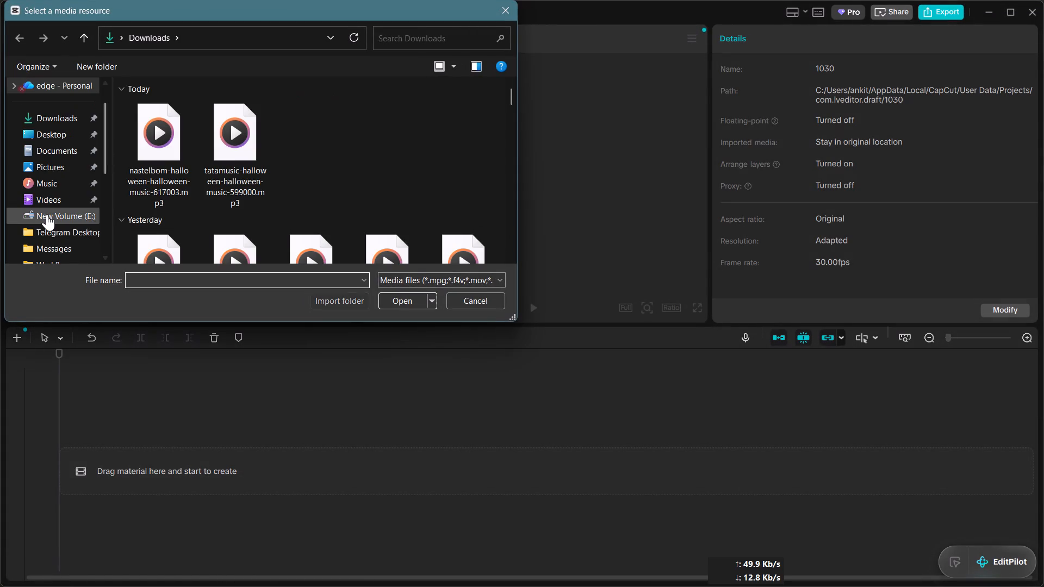
Import 1028 (2).mp4 into project 1030 from the AppData/Local/CapCut/Videos folder on the C: drive.
{"action": "scroll", "coordinate": [47, 214], "scroll_direction": "down", "scroll_amount": 7}
{"action": "left_click", "coordinate": [57, 201]}
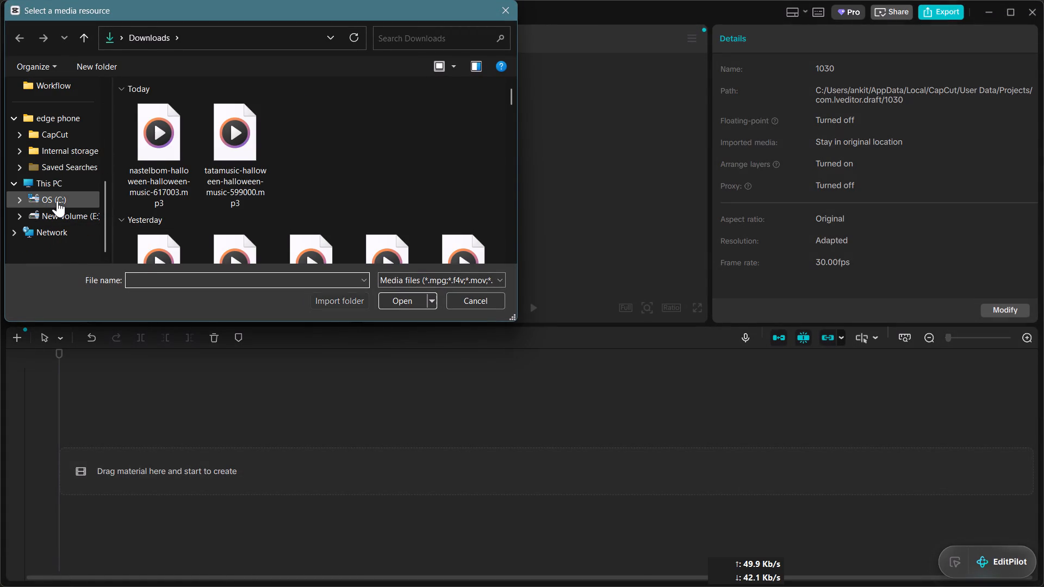
{"action": "scroll", "coordinate": [435, 160], "scroll_direction": "down", "scroll_amount": 5}
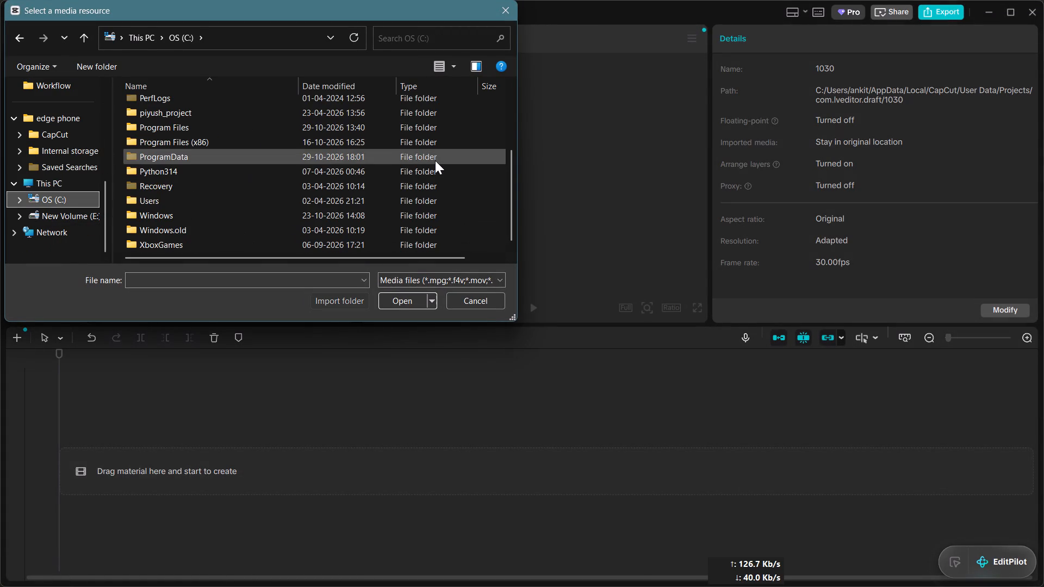
{"action": "left_click", "coordinate": [369, 197]}
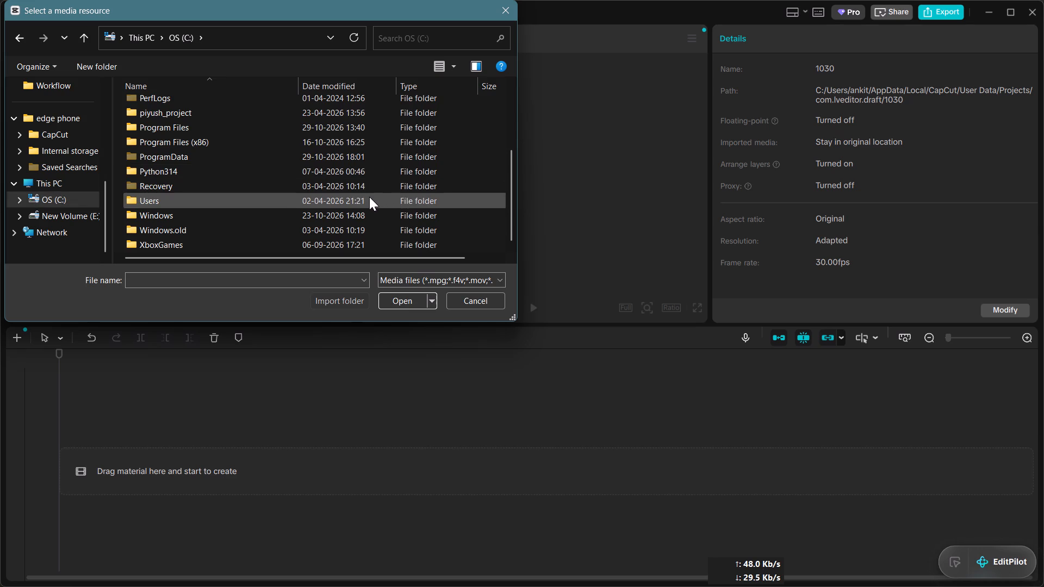
{"action": "double_click", "coordinate": [369, 197]}
{"action": "double_click", "coordinate": [244, 108]}
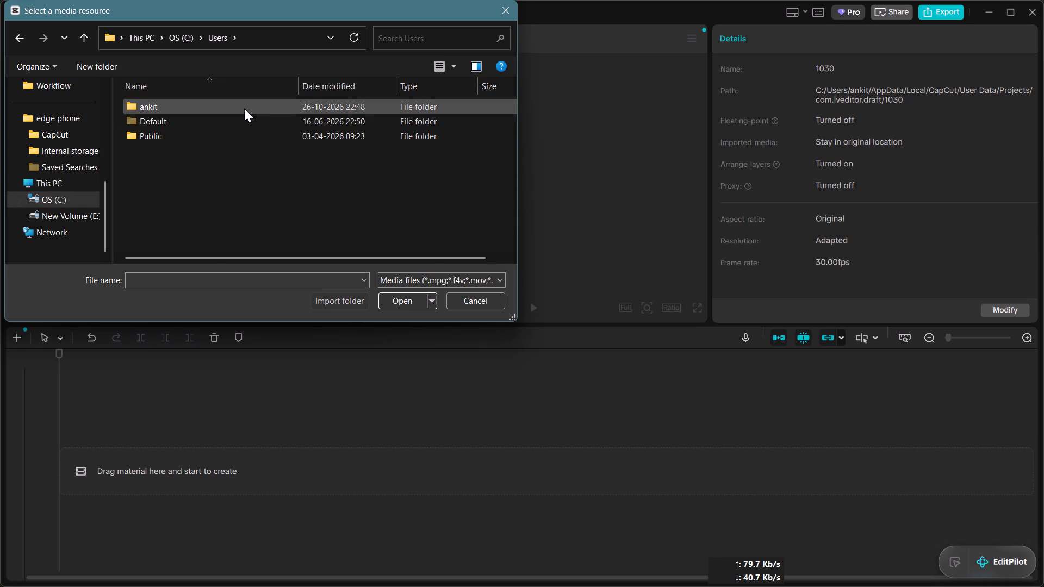
{"action": "scroll", "coordinate": [264, 201], "scroll_direction": "down", "scroll_amount": 1}
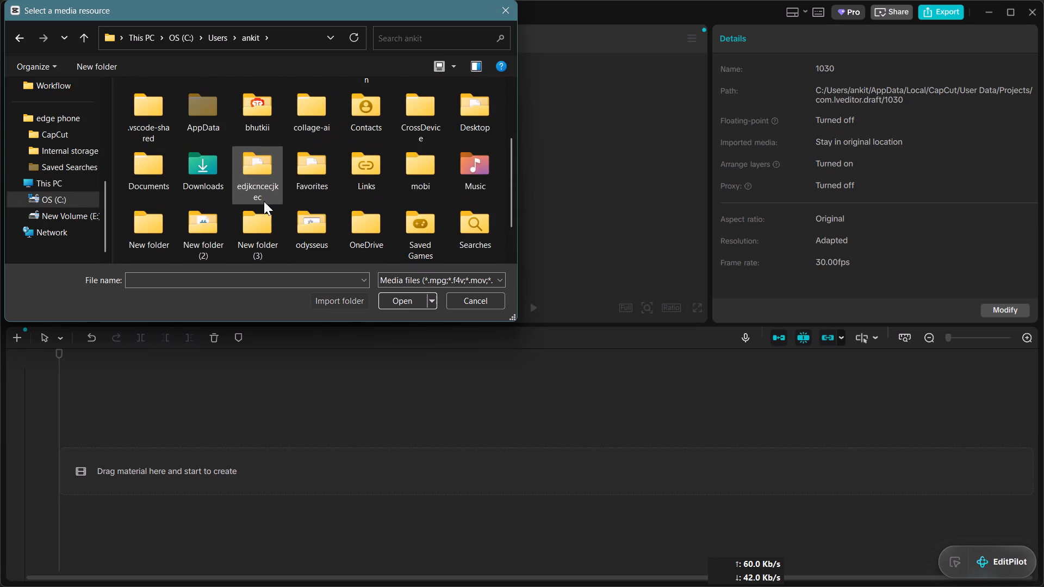
{"action": "scroll", "coordinate": [264, 201], "scroll_direction": "down", "scroll_amount": 1}
{"action": "double_click", "coordinate": [203, 105]}
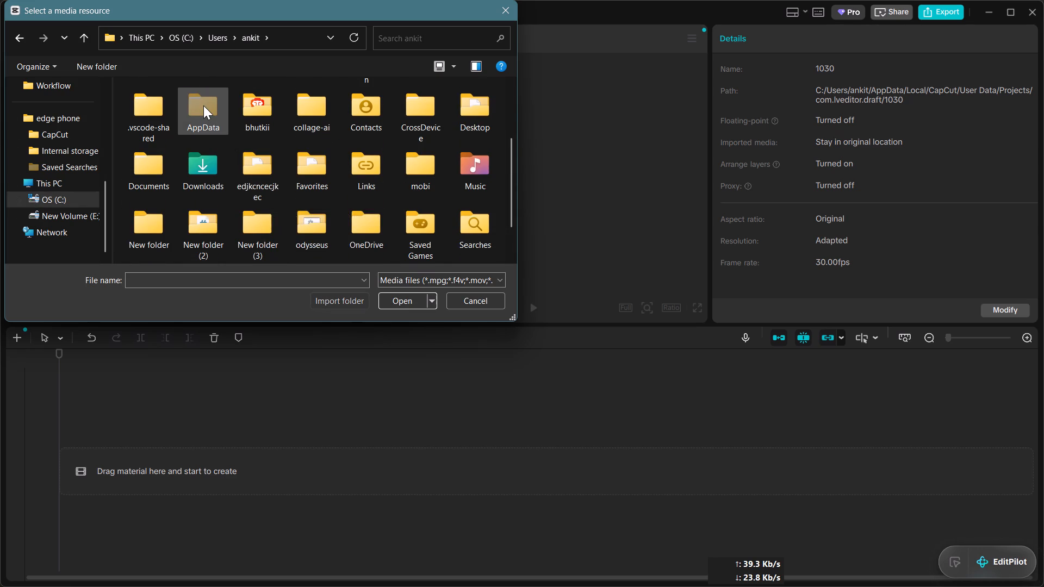
{"action": "double_click", "coordinate": [211, 102]}
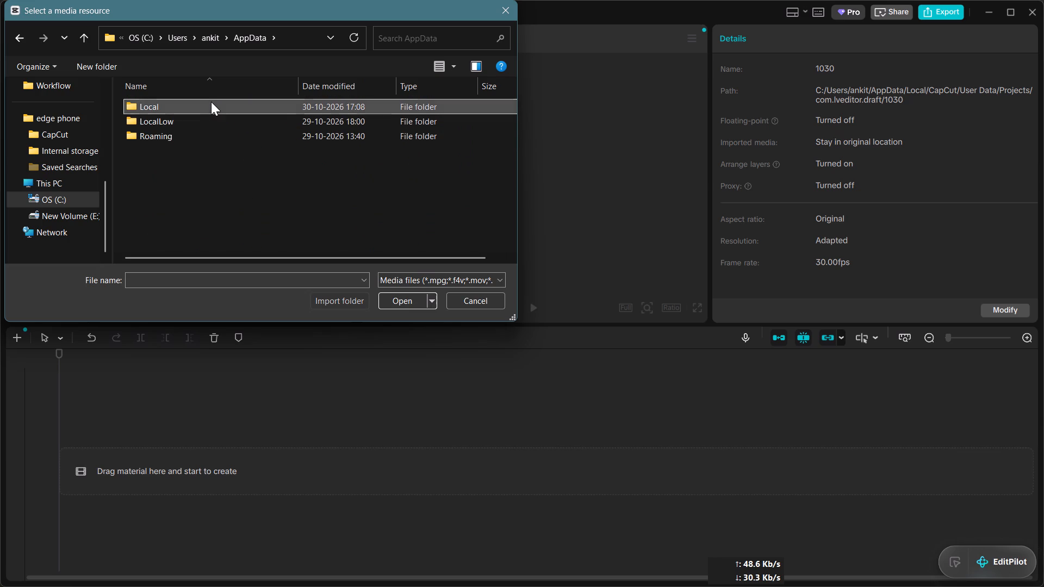
{"action": "scroll", "coordinate": [254, 152], "scroll_direction": "down", "scroll_amount": 2}
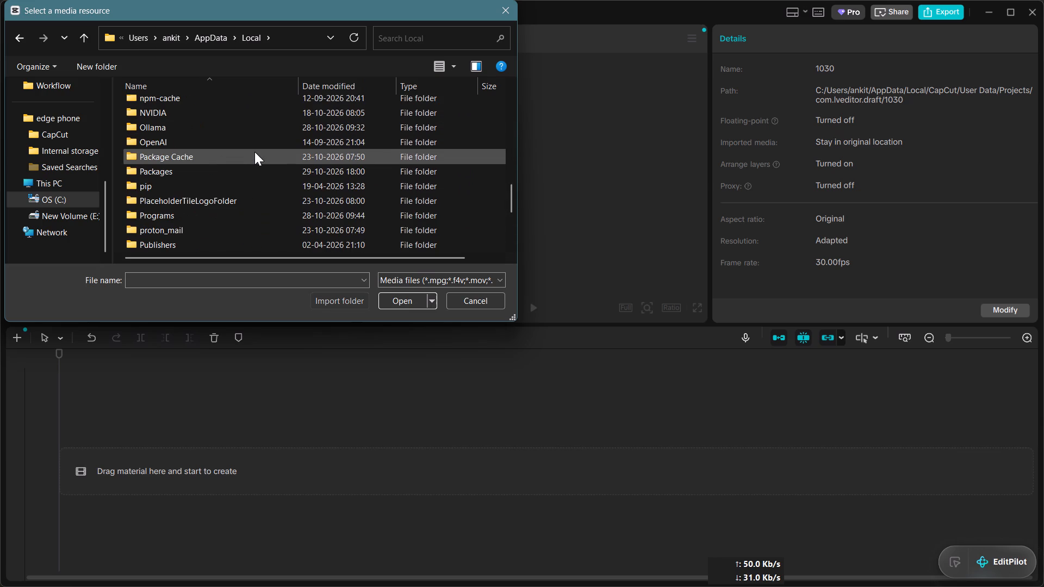
{"action": "scroll", "coordinate": [254, 152], "scroll_direction": "down", "scroll_amount": 2}
{"action": "scroll", "coordinate": [254, 152], "scroll_direction": "up", "scroll_amount": 8}
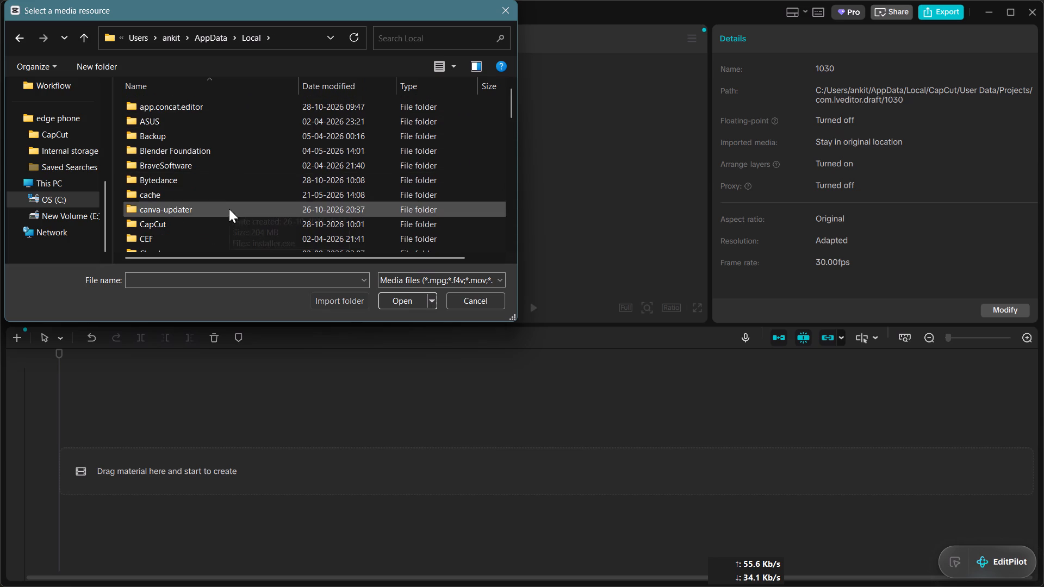
{"action": "double_click", "coordinate": [200, 228]}
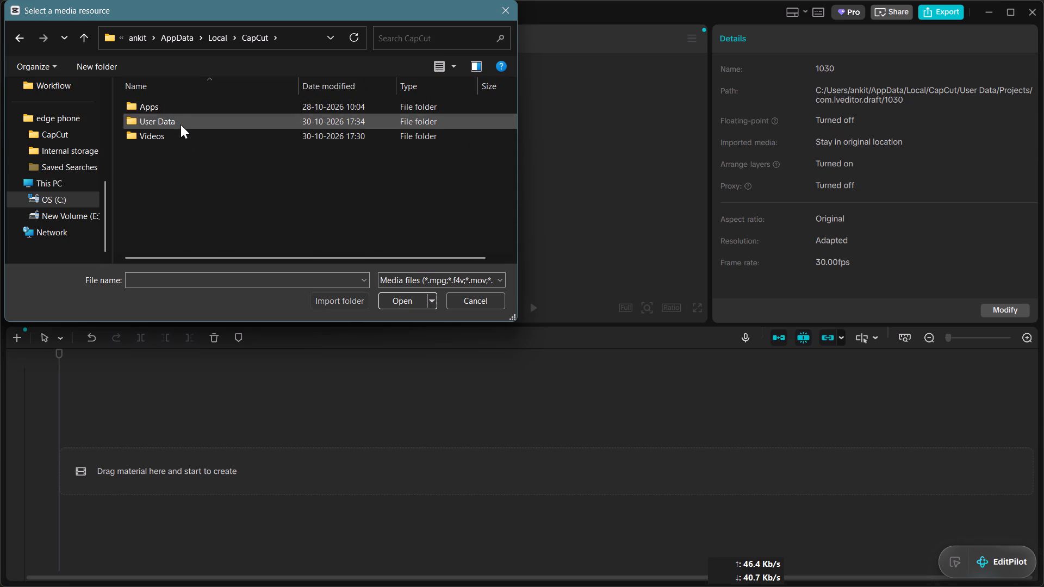
{"action": "double_click", "coordinate": [181, 135]}
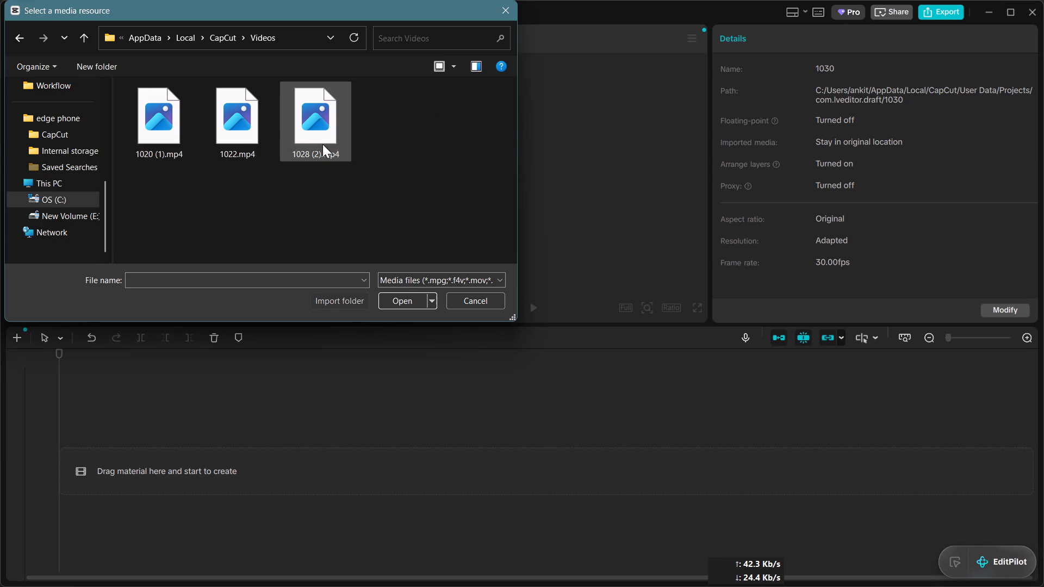
{"action": "left_click", "coordinate": [314, 137]}
{"action": "left_click", "coordinate": [416, 304]}
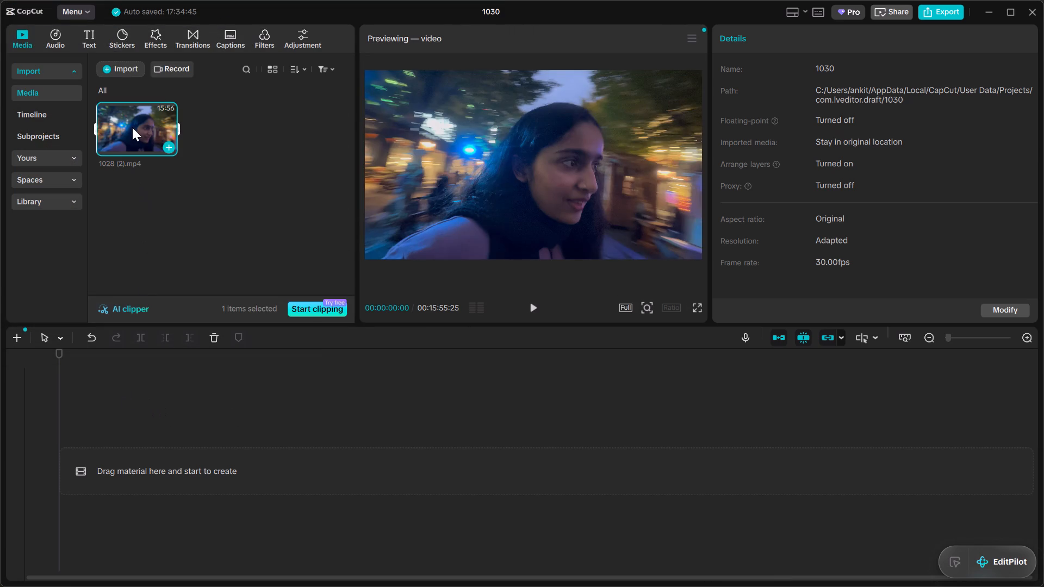
Add 1028 (2).mp4 to the empty timeline.
{"action": "left_click_drag", "start_coordinate": [132, 127], "coordinate": [110, 467]}
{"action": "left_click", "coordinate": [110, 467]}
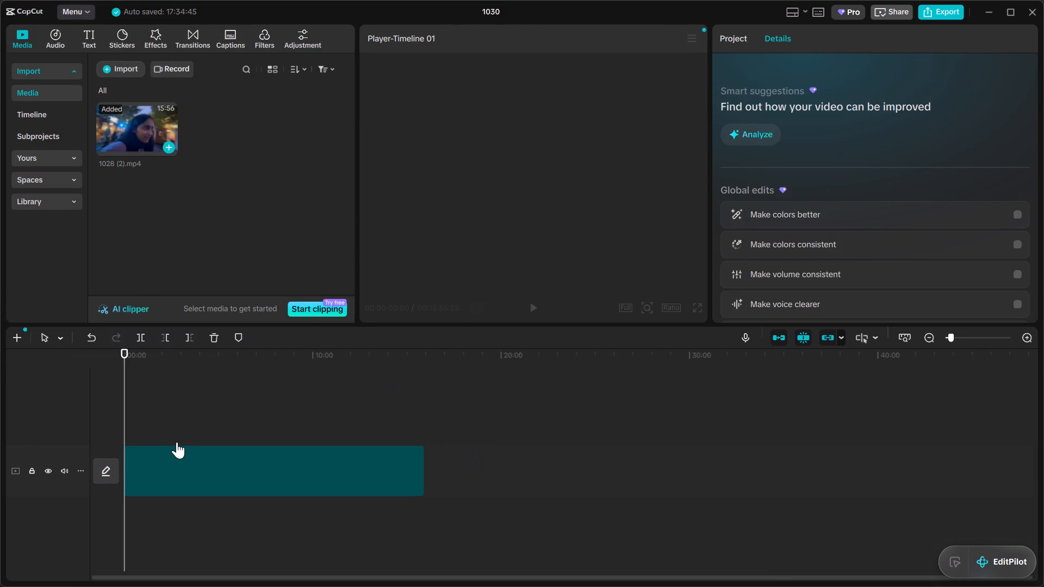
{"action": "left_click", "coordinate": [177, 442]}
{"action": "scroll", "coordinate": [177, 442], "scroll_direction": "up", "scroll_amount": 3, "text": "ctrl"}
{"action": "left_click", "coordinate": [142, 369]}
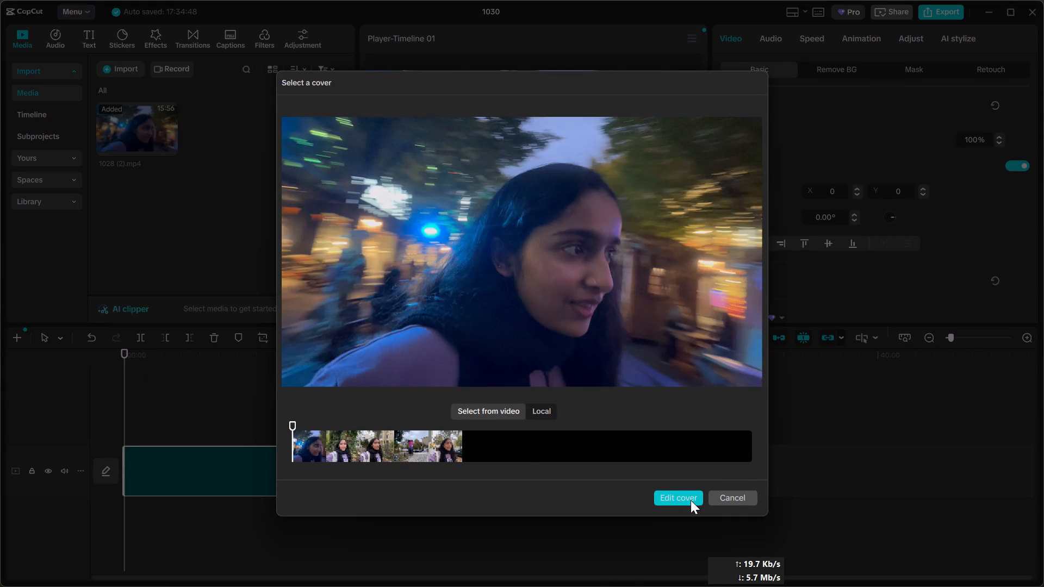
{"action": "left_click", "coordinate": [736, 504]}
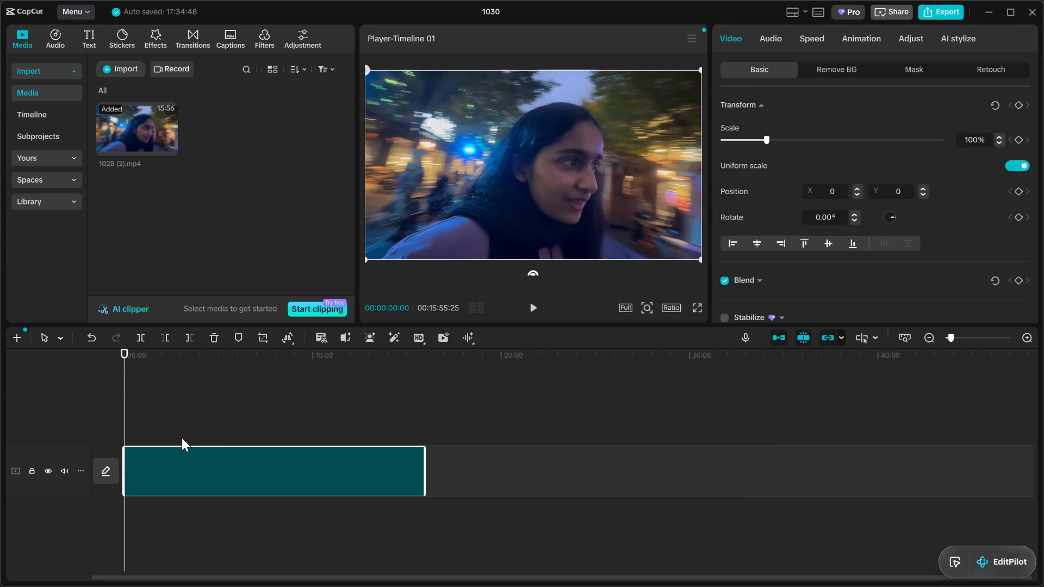
Look through the first minute of 1028 (2).mp4 for the pink title intro and play the footage leading into it.
{"action": "left_click", "coordinate": [148, 396]}
{"action": "scroll", "coordinate": [148, 396], "scroll_direction": "up", "scroll_amount": 7}
{"action": "scroll", "coordinate": [148, 396], "scroll_direction": "up", "scroll_amount": 4, "text": "ctrl"}
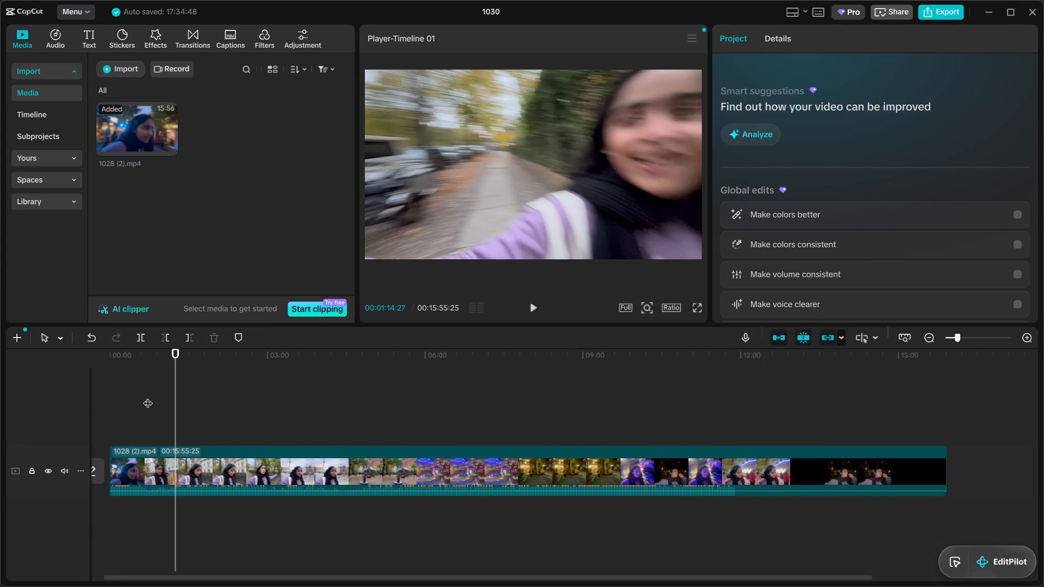
{"action": "scroll", "coordinate": [148, 396], "scroll_direction": "up", "scroll_amount": 12, "text": "ctrl"}
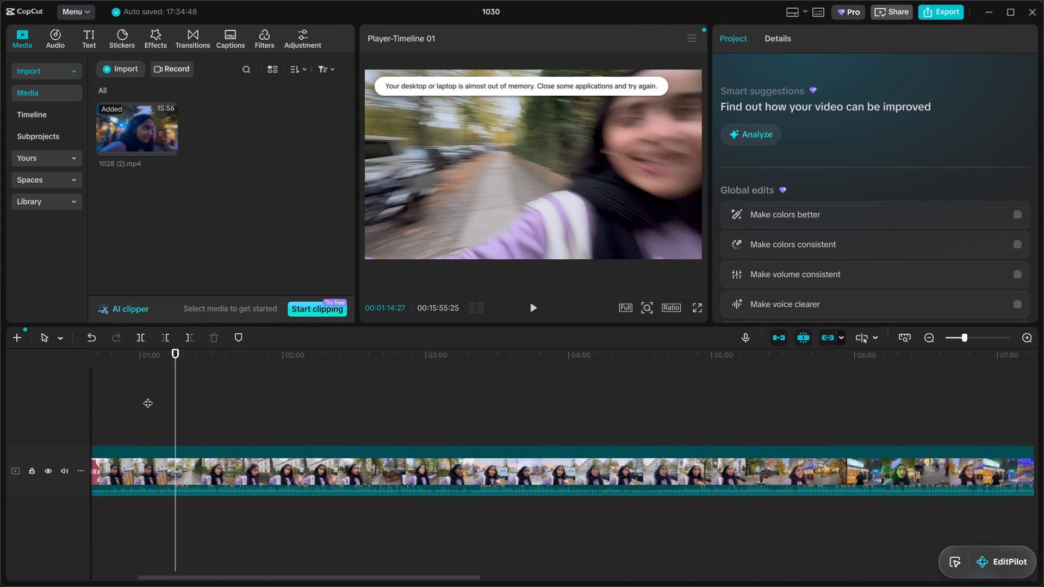
{"action": "scroll", "coordinate": [148, 396], "scroll_direction": "right", "scroll_amount": 1}
{"action": "left_click", "coordinate": [192, 365]}
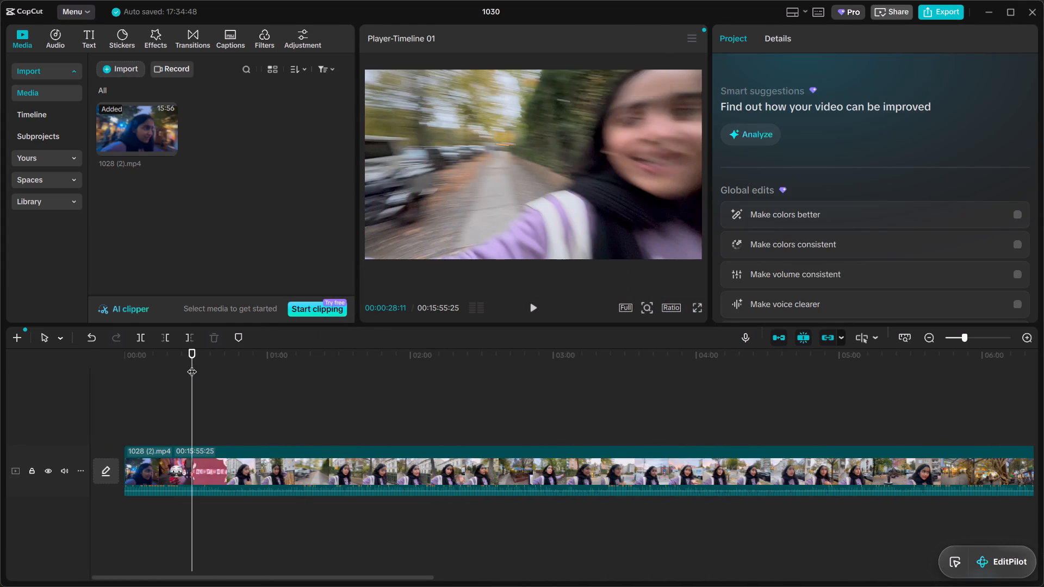
{"action": "key", "text": "space"}
{"action": "key", "text": "space"}
{"action": "scroll", "coordinate": [195, 386], "scroll_direction": "up", "scroll_amount": 8, "text": "ctrl"}
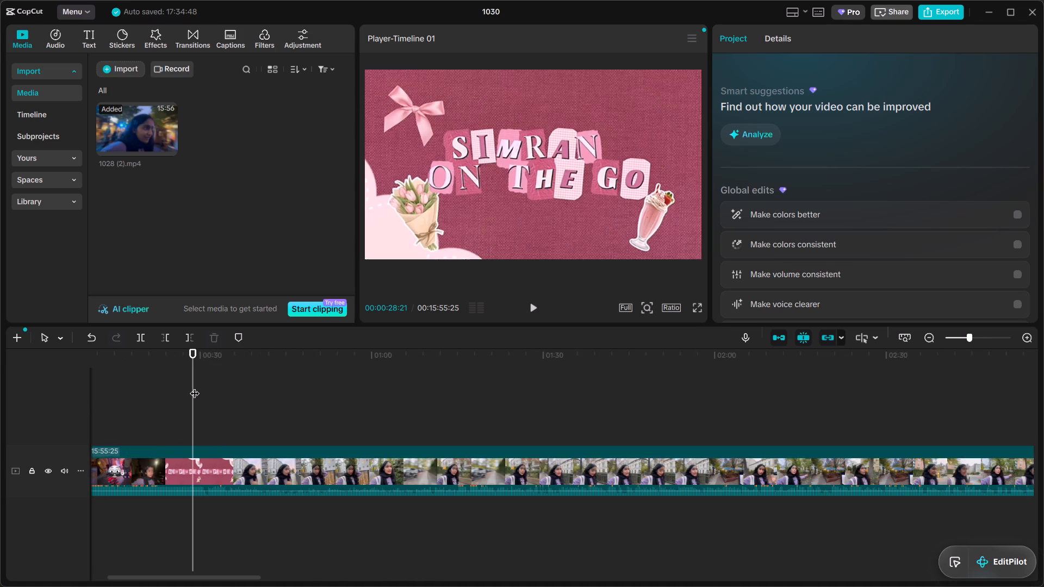
{"action": "scroll", "coordinate": [195, 386], "scroll_direction": "up", "scroll_amount": 3, "text": "ctrl"}
{"action": "scroll", "coordinate": [195, 386], "scroll_direction": "up", "scroll_amount": 3}
{"action": "scroll", "coordinate": [195, 386], "scroll_direction": "right", "scroll_amount": 1}
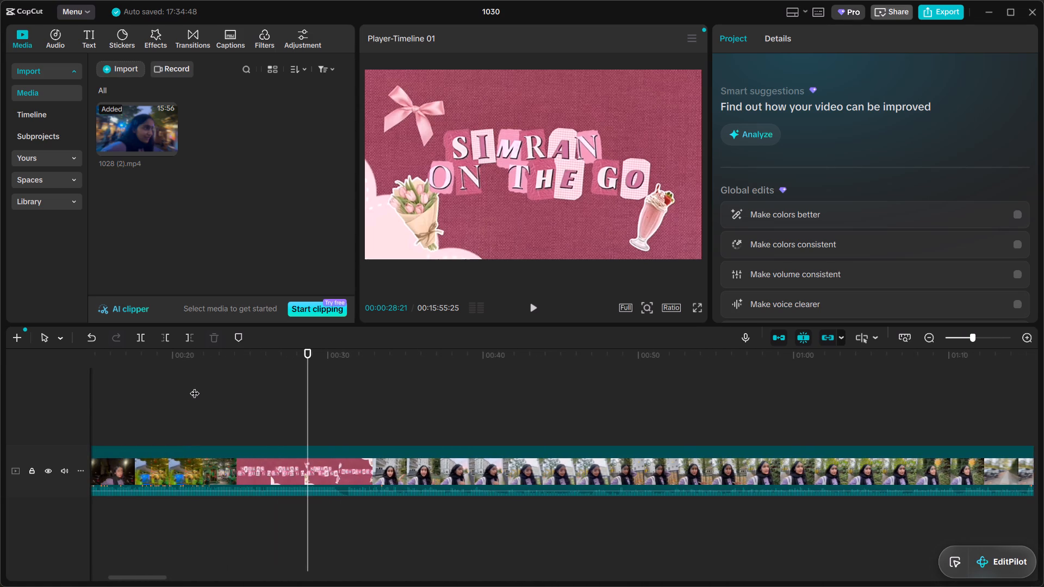
{"action": "left_click", "coordinate": [194, 357]}
{"action": "key", "text": "space"}
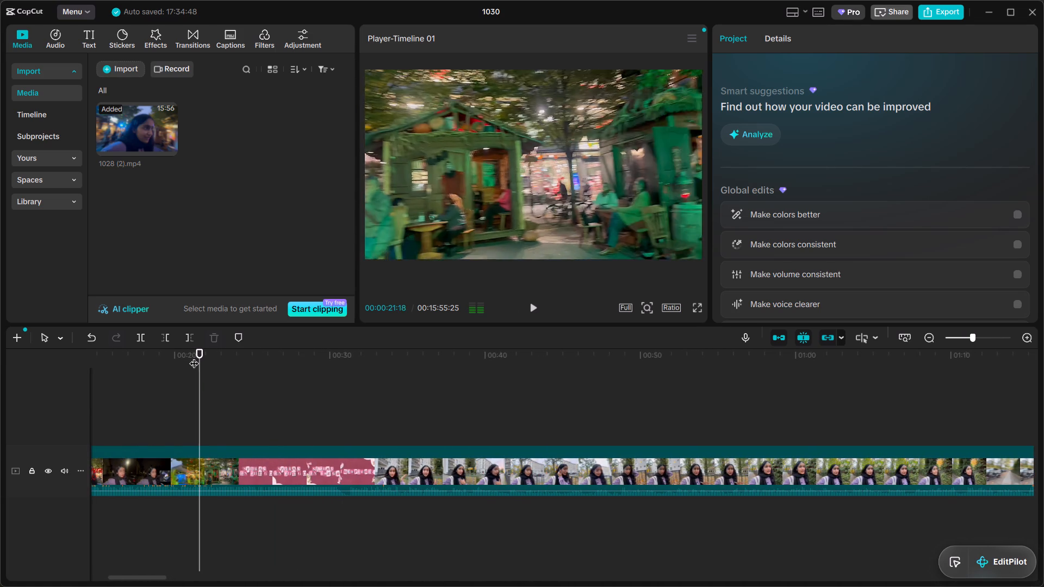
{"action": "key", "text": "space"}
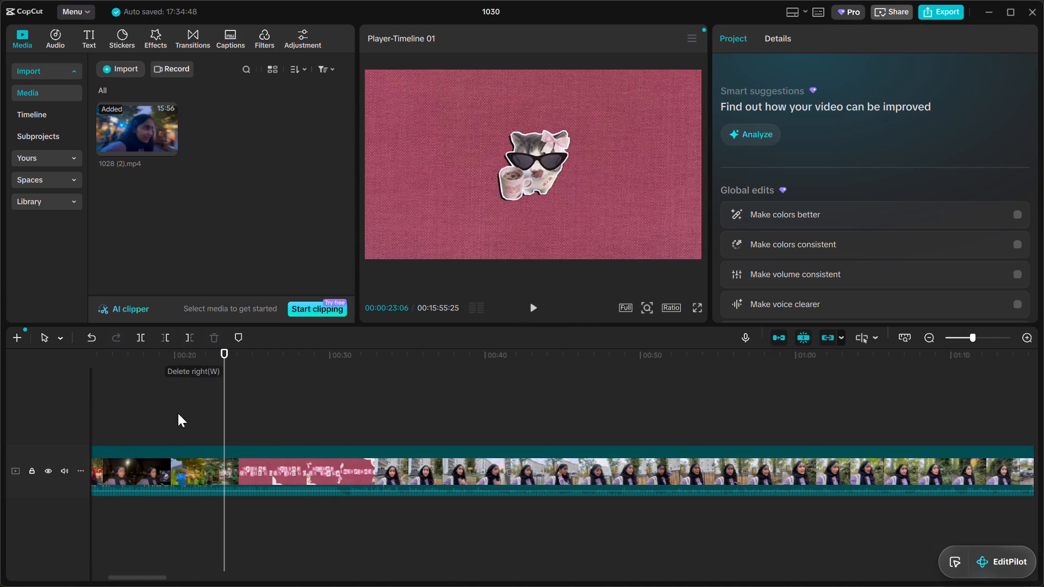
Split the 1028 (2).mp4 clip at 00:00:22:19, where the pink title intro with the cat sticker begins.
{"action": "scroll", "coordinate": [198, 476], "scroll_direction": "up", "scroll_amount": 6, "text": "ctrl"}
{"action": "scroll", "coordinate": [198, 476], "scroll_direction": "up", "scroll_amount": 3}
{"action": "scroll", "coordinate": [198, 476], "scroll_direction": "right", "scroll_amount": 1}
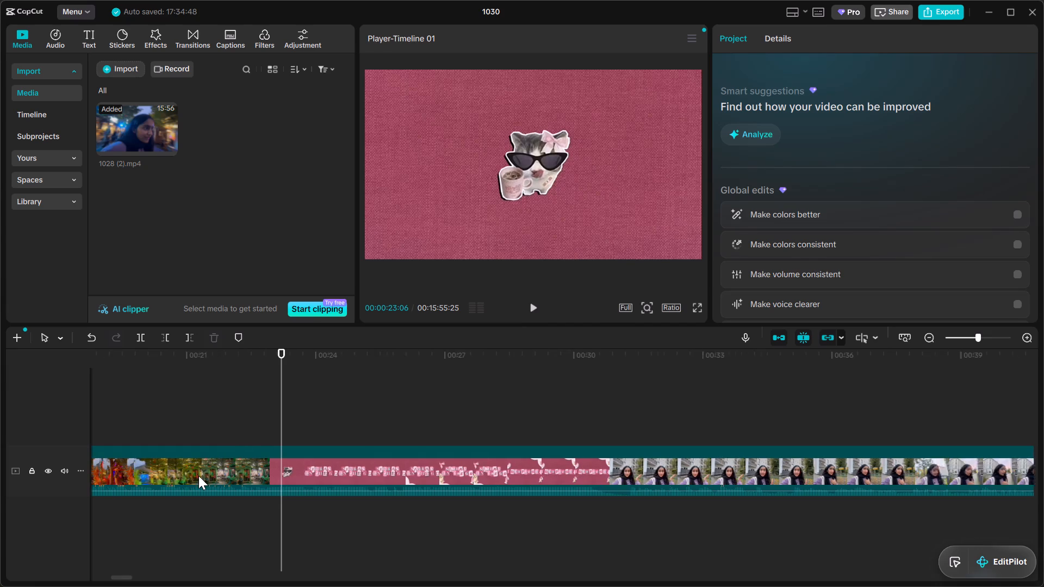
{"action": "scroll", "coordinate": [198, 476], "scroll_direction": "up", "scroll_amount": 14}
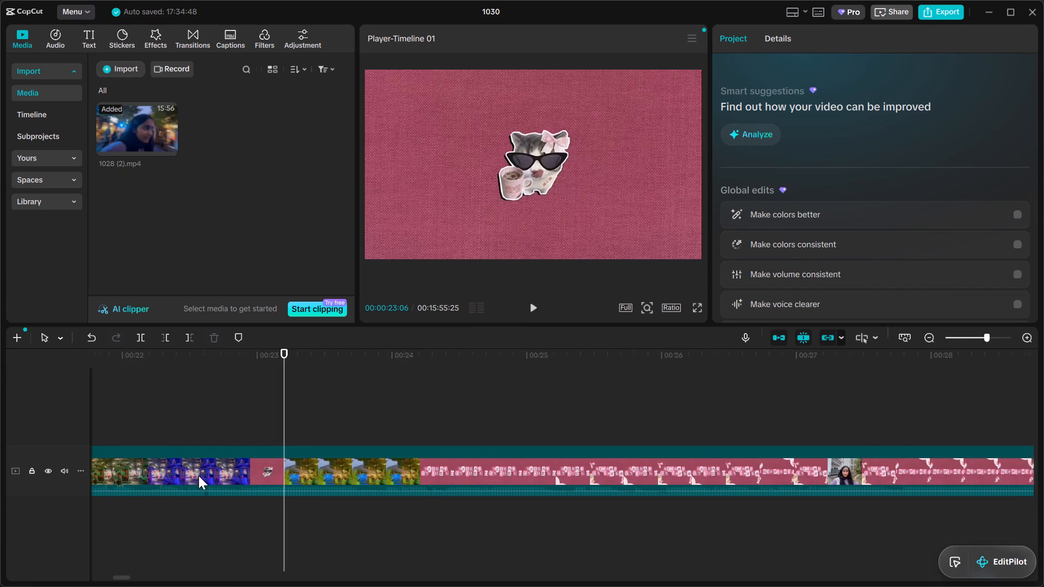
{"action": "left_click", "coordinate": [269, 372]}
{"action": "key", "text": "space"}
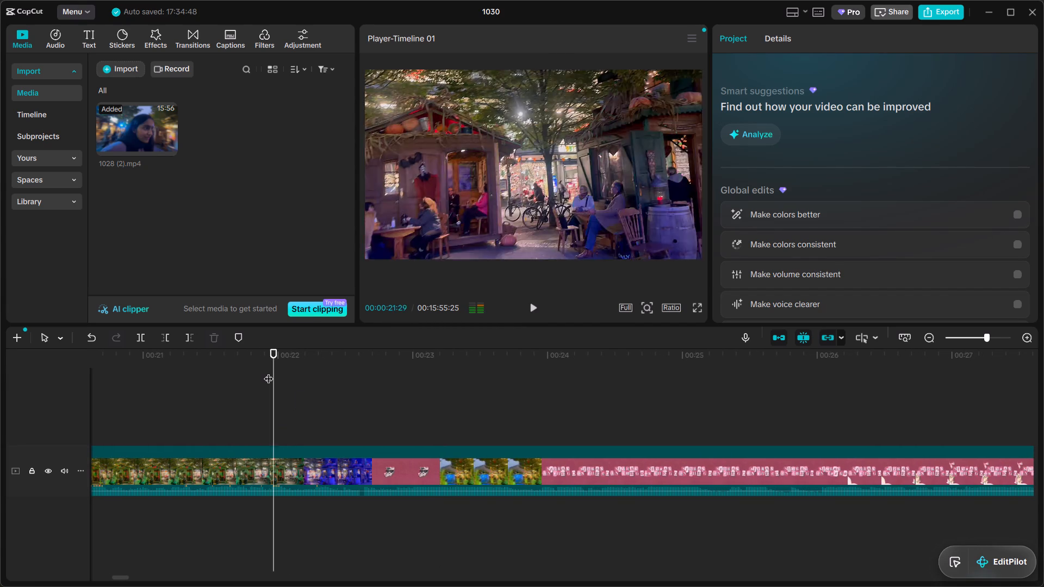
{"action": "key", "text": "space"}
{"action": "key", "text": "space"}
{"action": "key", "text": "space"}
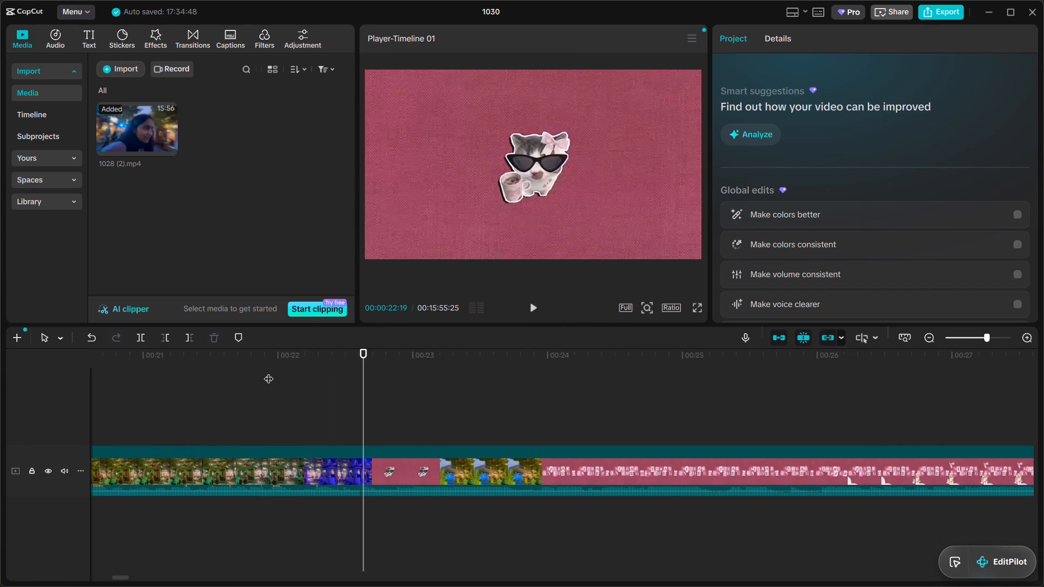
{"action": "key", "text": "ctrl+b"}
Play through the pink title intro and split the clip at its end, at 00:00:31:05.
{"action": "key", "text": "space"}
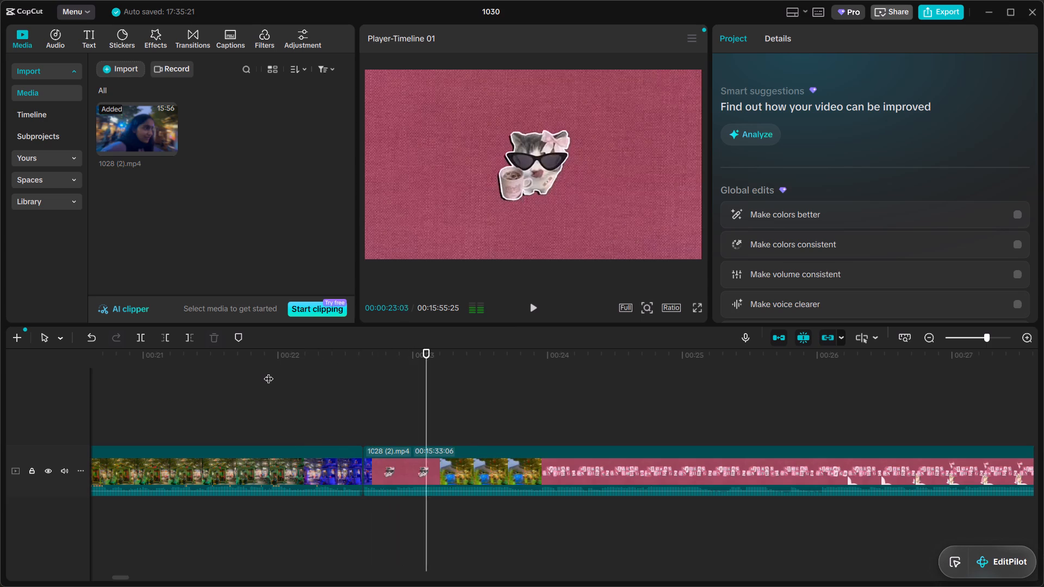
{"action": "scroll", "coordinate": [521, 507], "scroll_direction": "down", "scroll_amount": 14, "text": "ctrl"}
{"action": "scroll", "coordinate": [521, 507], "scroll_direction": "left", "scroll_amount": 1}
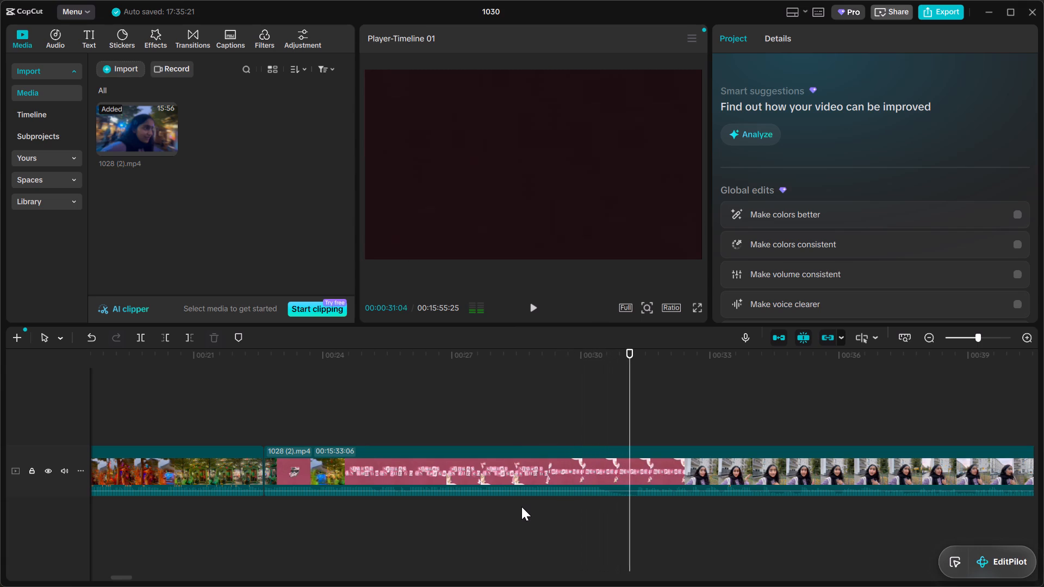
{"action": "key", "text": "ctrl+b"}
Delete the long piece of 1028 (2).mp4 that follows the title intro.
{"action": "left_click", "coordinate": [687, 457]}
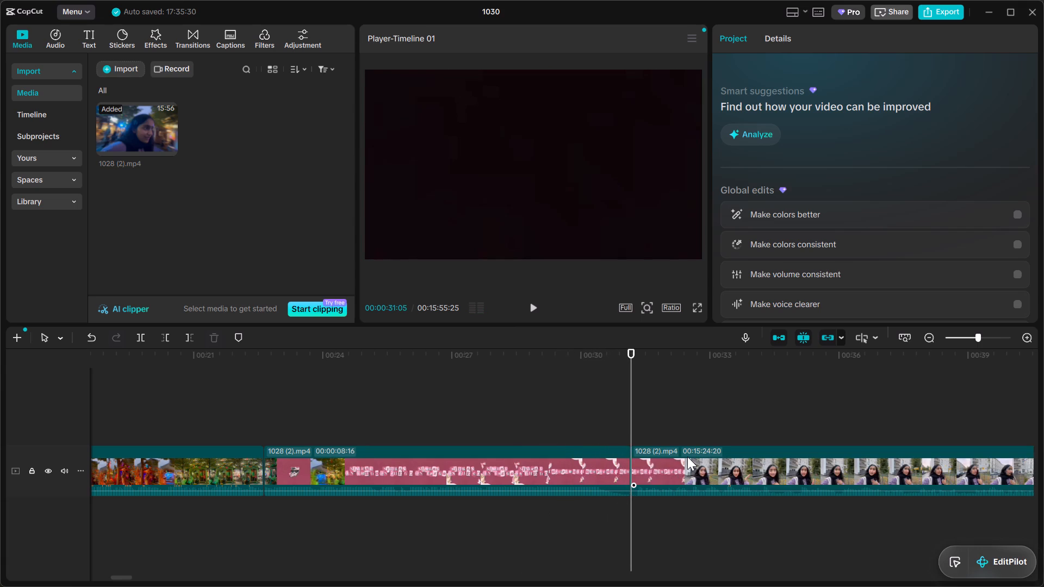
{"action": "key", "text": "space"}
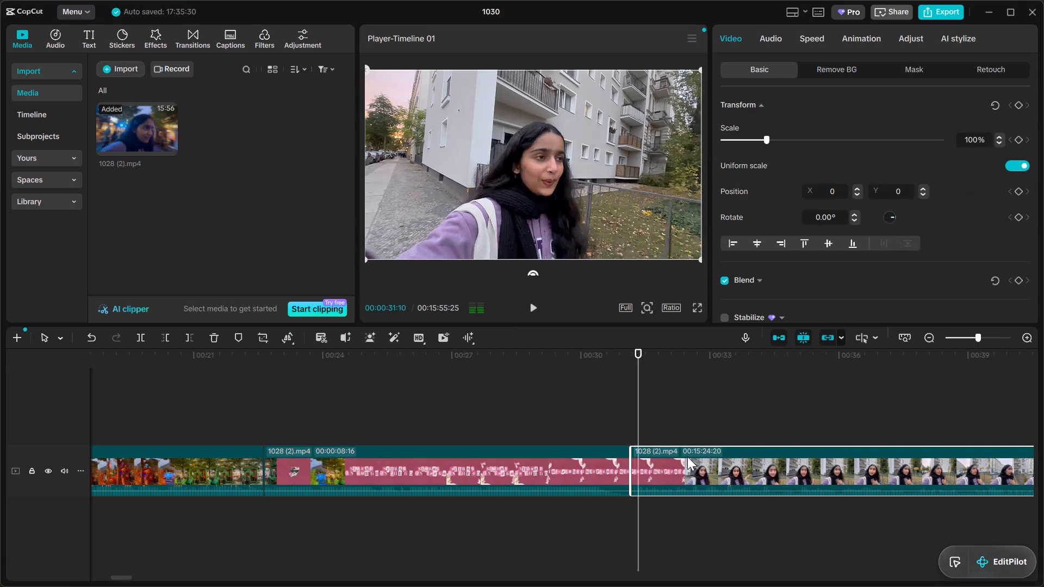
{"action": "key", "text": "space"}
{"action": "key", "text": "Delete"}
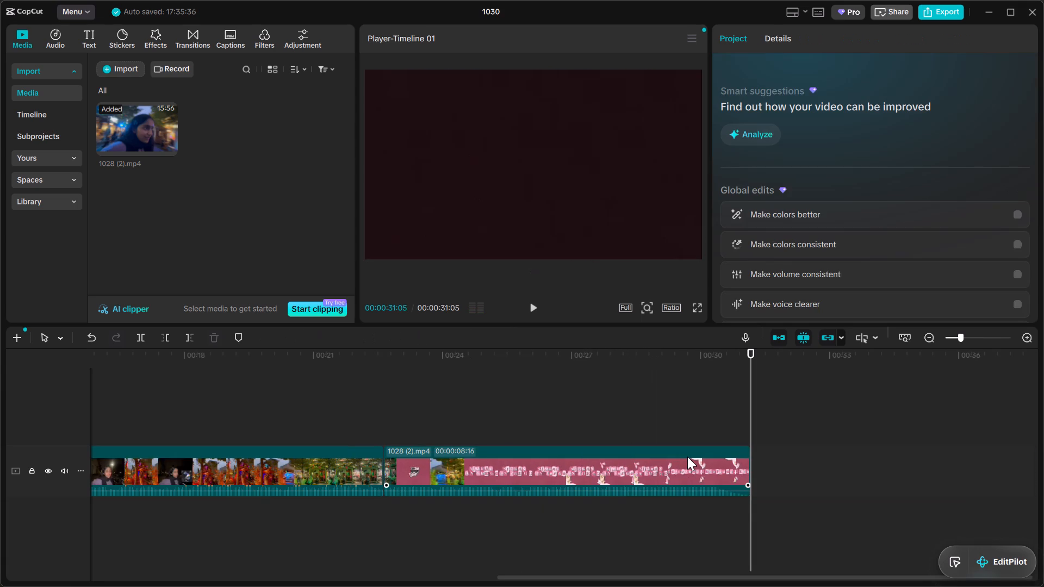
Delete the piece of 1028 (2).mp4 that precedes the title intro.
{"action": "left_click", "coordinate": [333, 479]}
{"action": "key", "text": "Delete"}
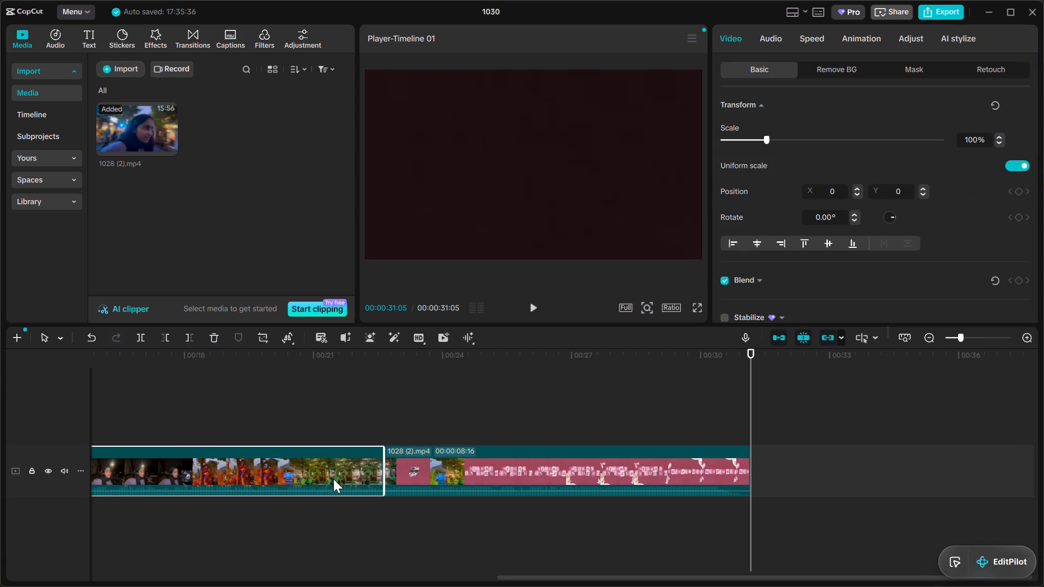
Play the remaining title intro clip from the start of the timeline.
{"action": "left_click", "coordinate": [127, 361]}
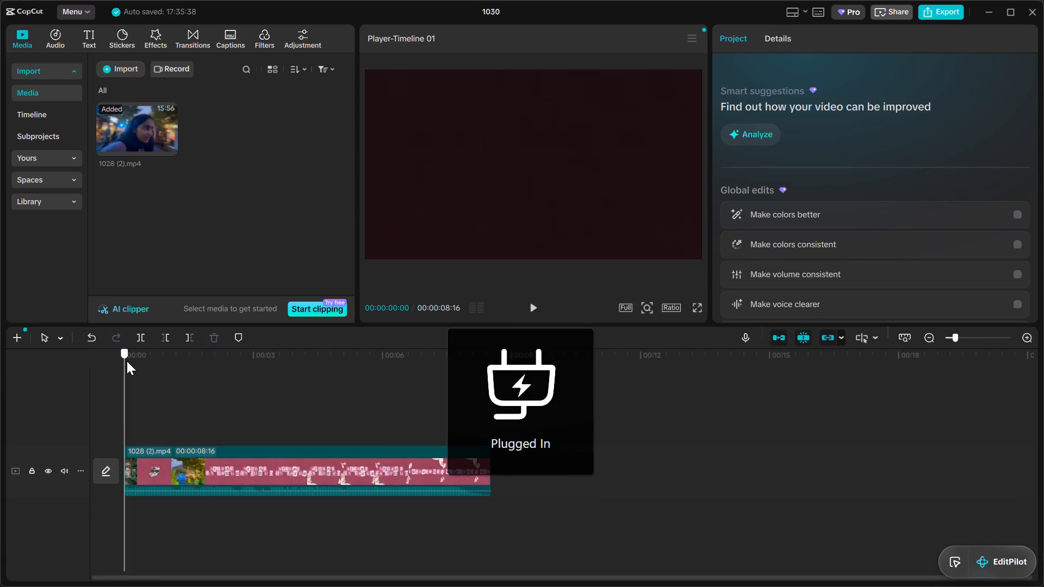
{"action": "key", "text": "space"}
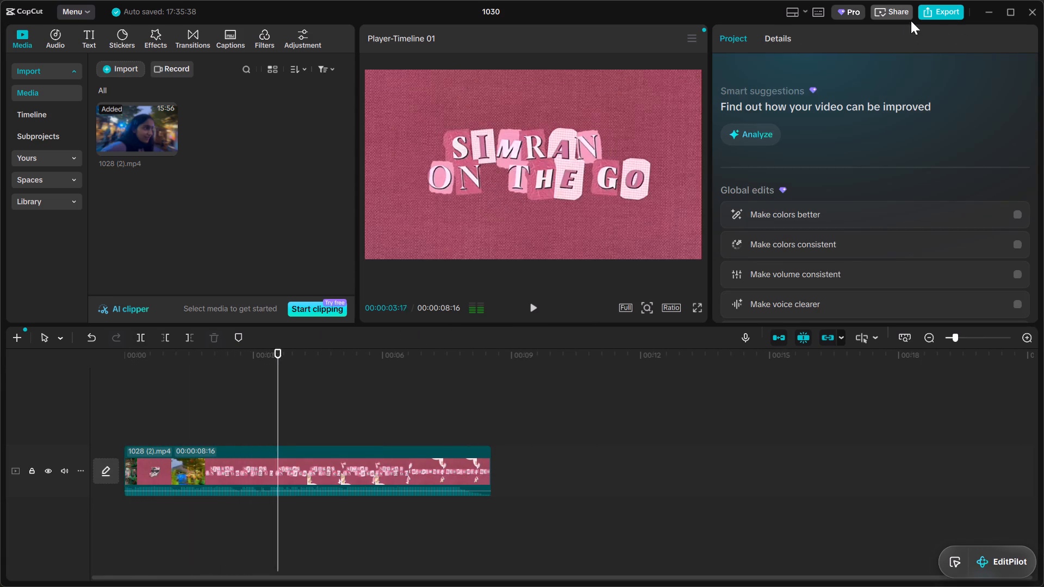
Export the title intro under the name 1030 as a 4K HEVC mp4 at 30fps and dismiss the sharing options.
{"action": "left_click", "coordinate": [938, 15]}
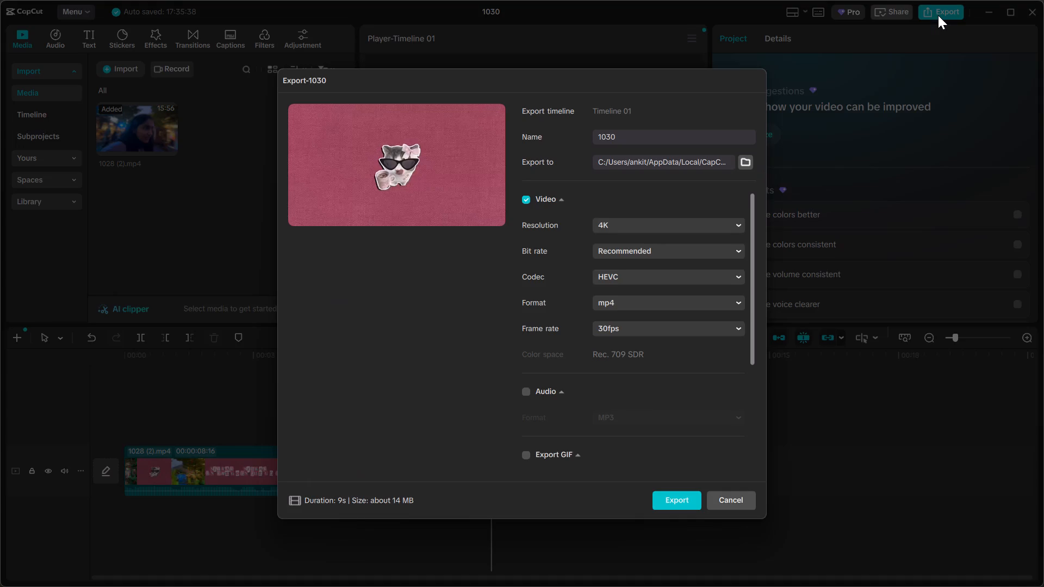
{"action": "left_click", "coordinate": [676, 497]}
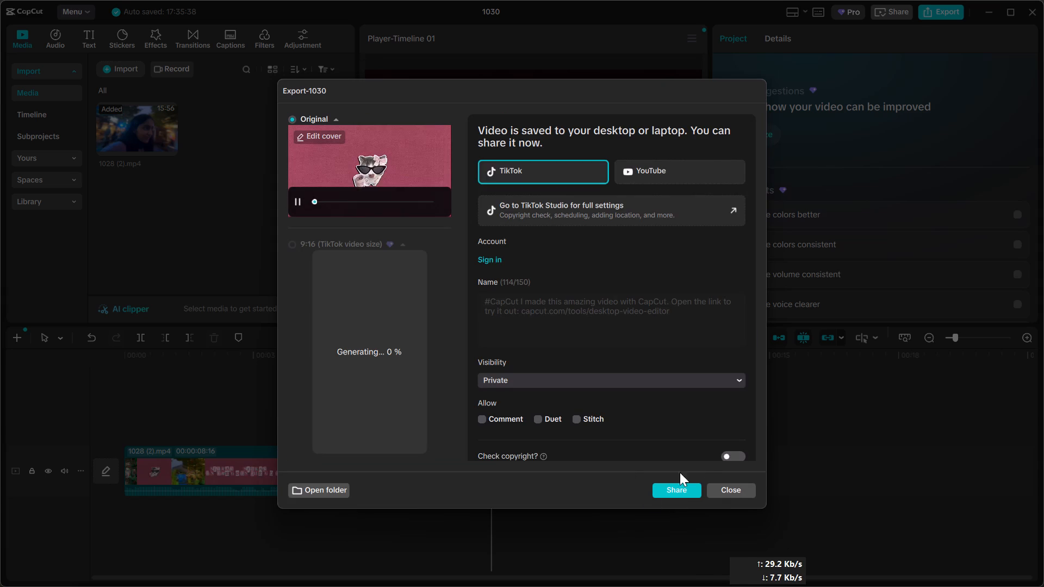
{"action": "left_click", "coordinate": [720, 491]}
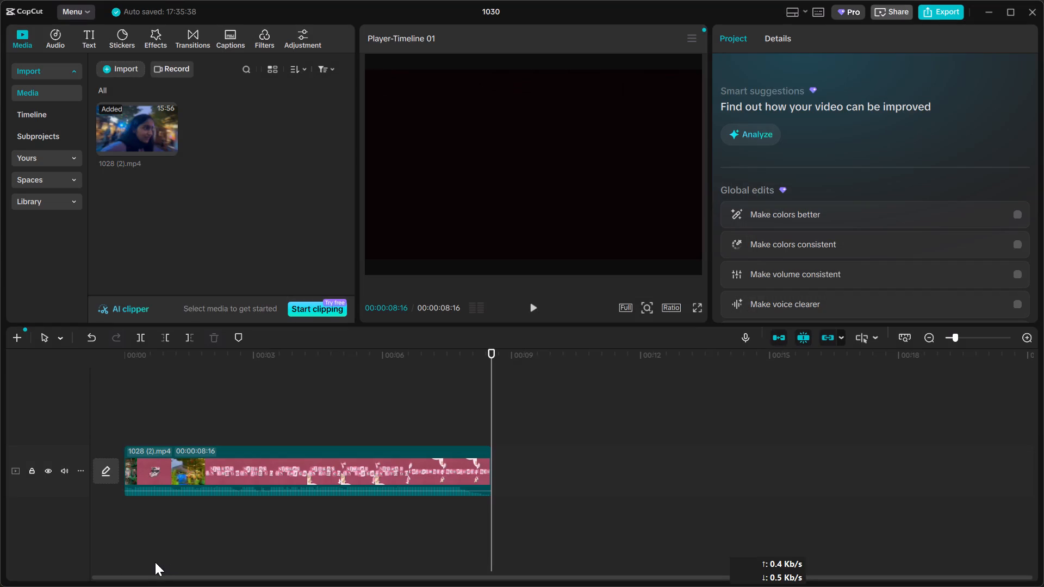
Close project 1030.
{"action": "left_click", "coordinate": [1042, 10]}
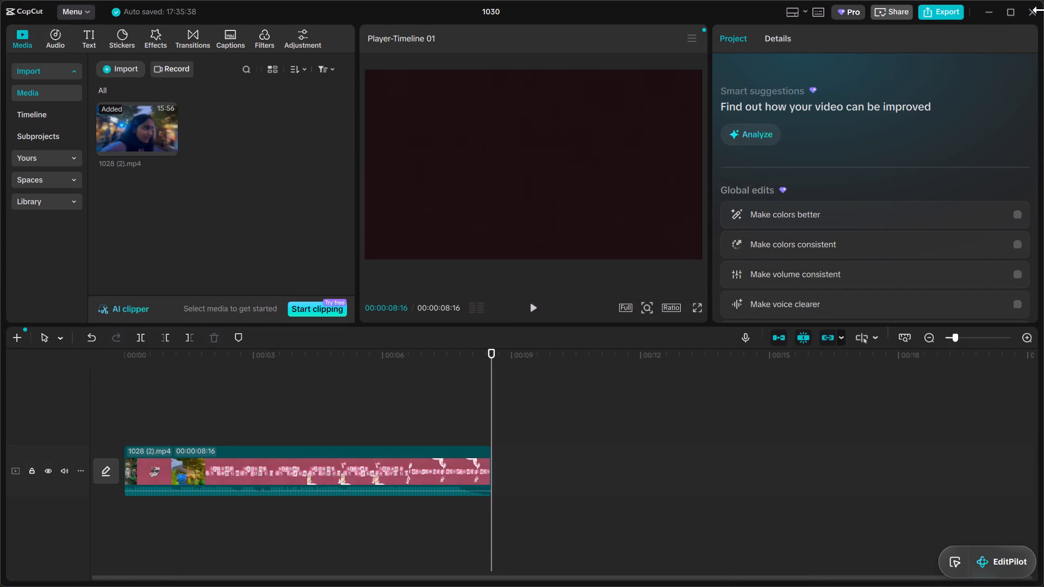
{"action": "left_click", "coordinate": [1031, 16]}
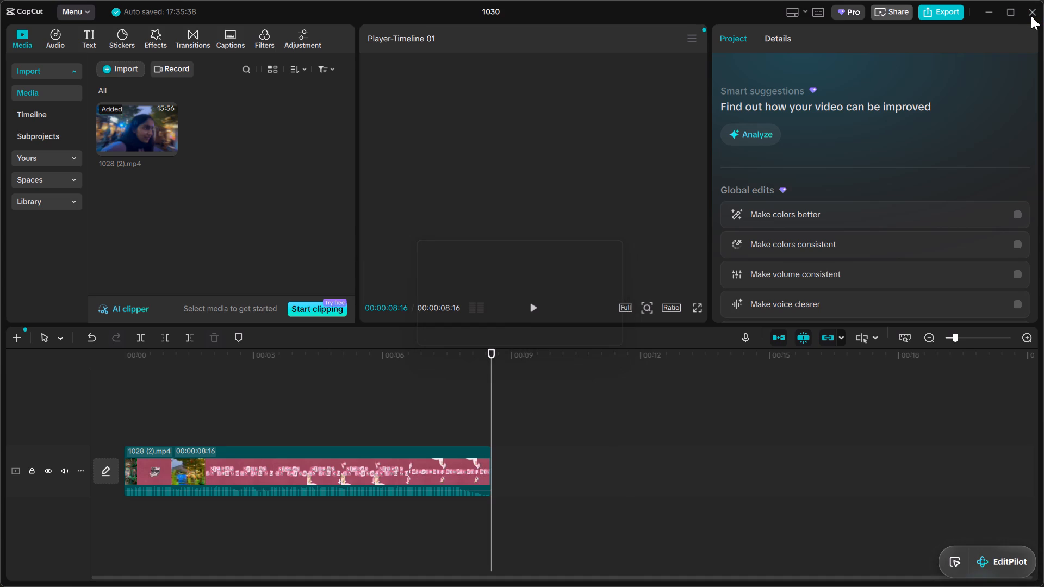
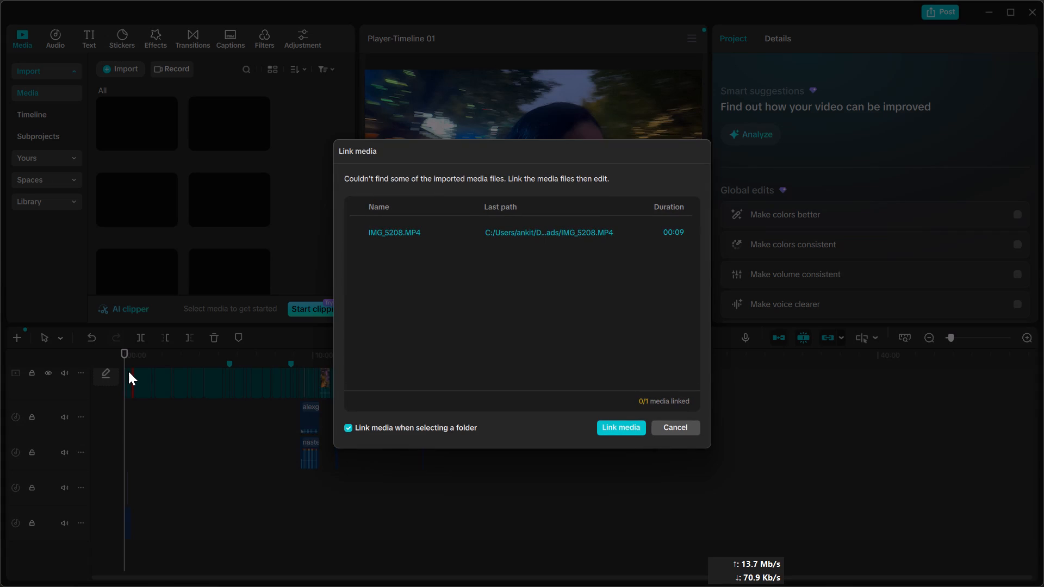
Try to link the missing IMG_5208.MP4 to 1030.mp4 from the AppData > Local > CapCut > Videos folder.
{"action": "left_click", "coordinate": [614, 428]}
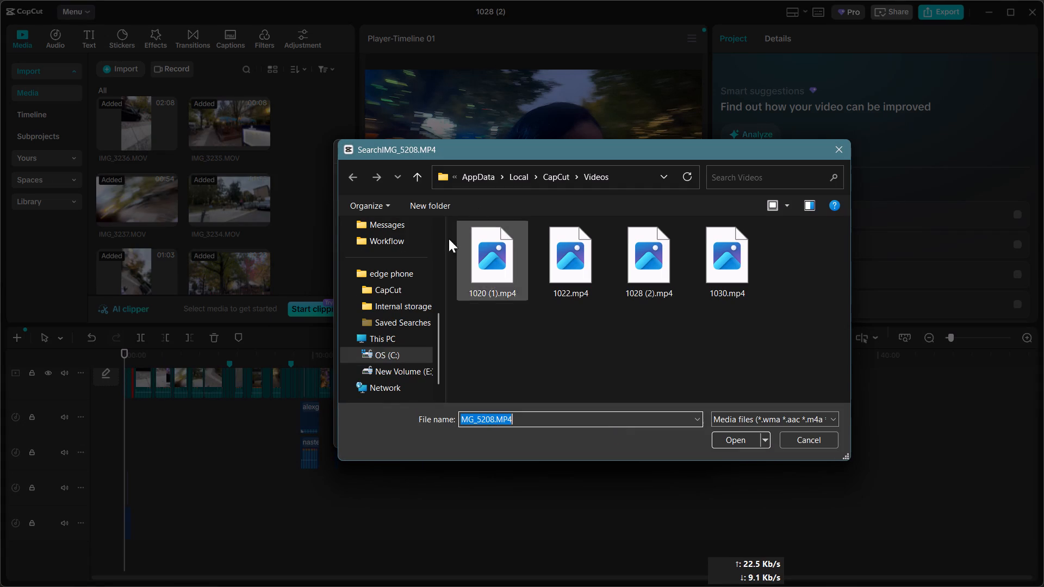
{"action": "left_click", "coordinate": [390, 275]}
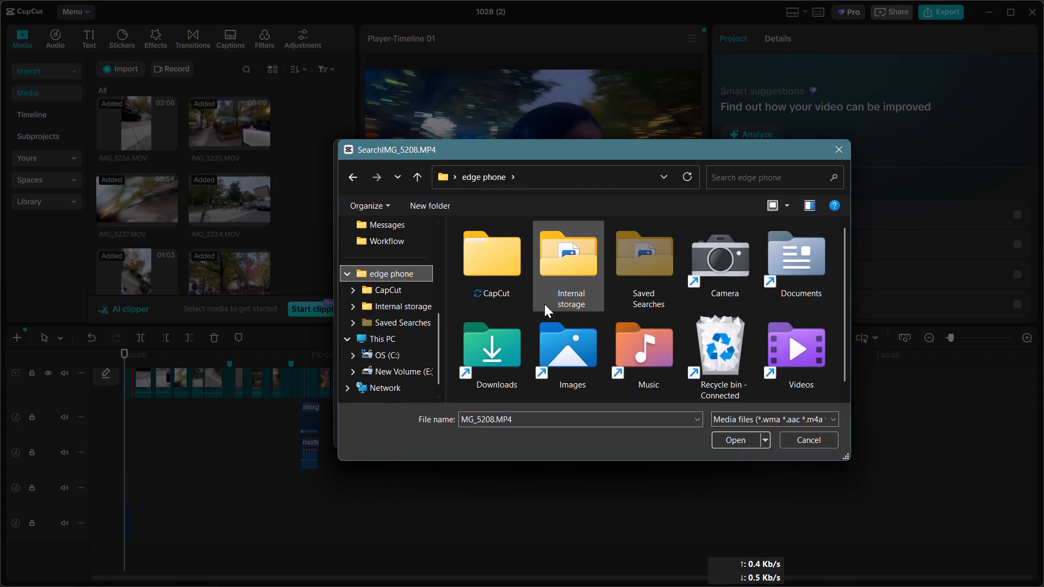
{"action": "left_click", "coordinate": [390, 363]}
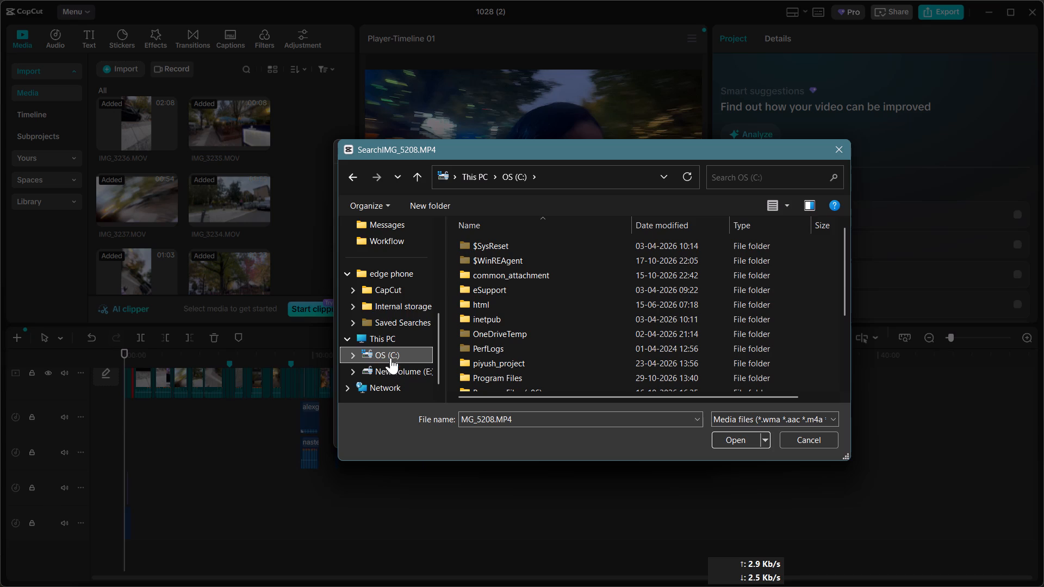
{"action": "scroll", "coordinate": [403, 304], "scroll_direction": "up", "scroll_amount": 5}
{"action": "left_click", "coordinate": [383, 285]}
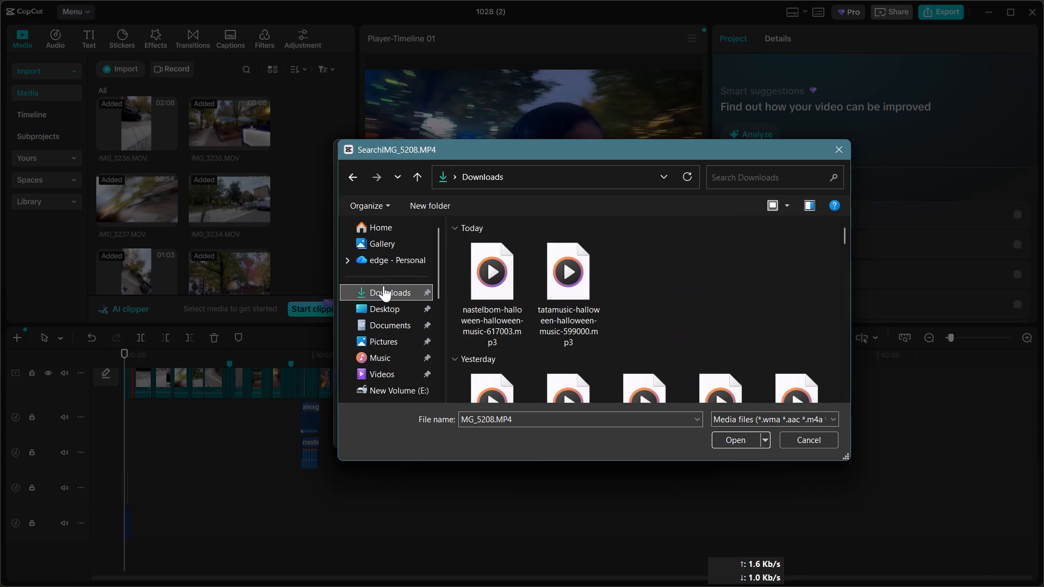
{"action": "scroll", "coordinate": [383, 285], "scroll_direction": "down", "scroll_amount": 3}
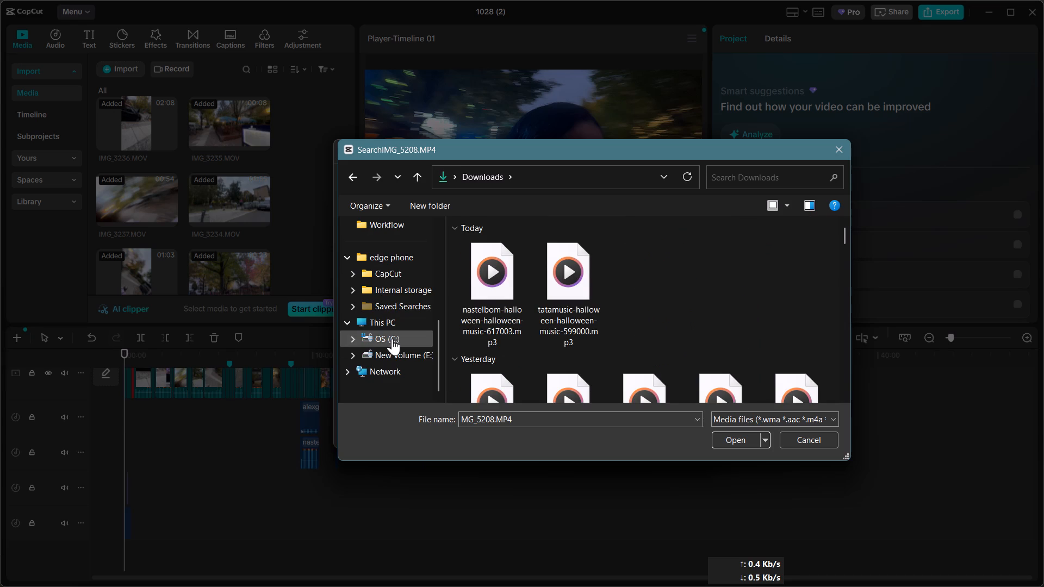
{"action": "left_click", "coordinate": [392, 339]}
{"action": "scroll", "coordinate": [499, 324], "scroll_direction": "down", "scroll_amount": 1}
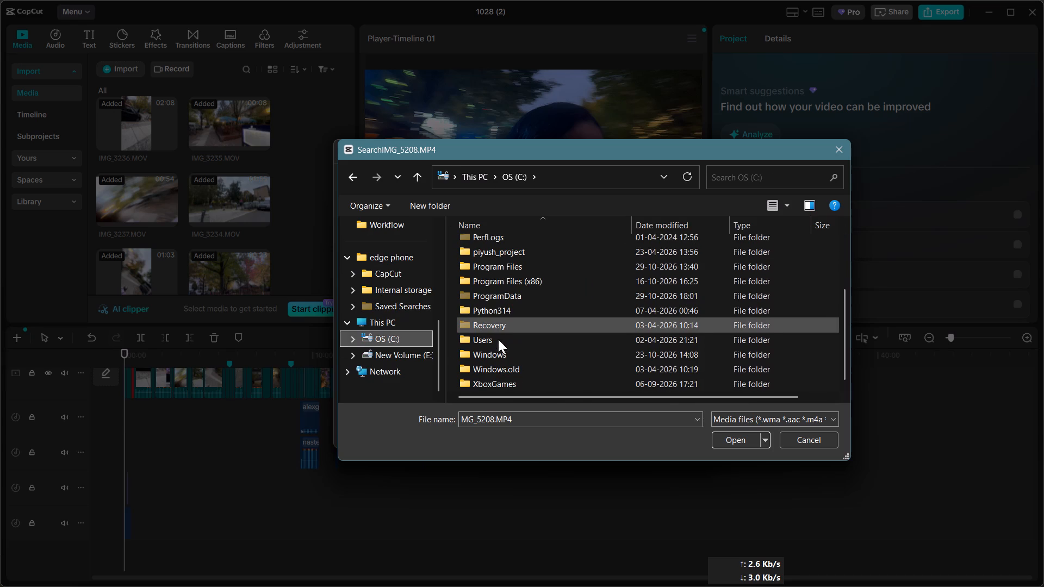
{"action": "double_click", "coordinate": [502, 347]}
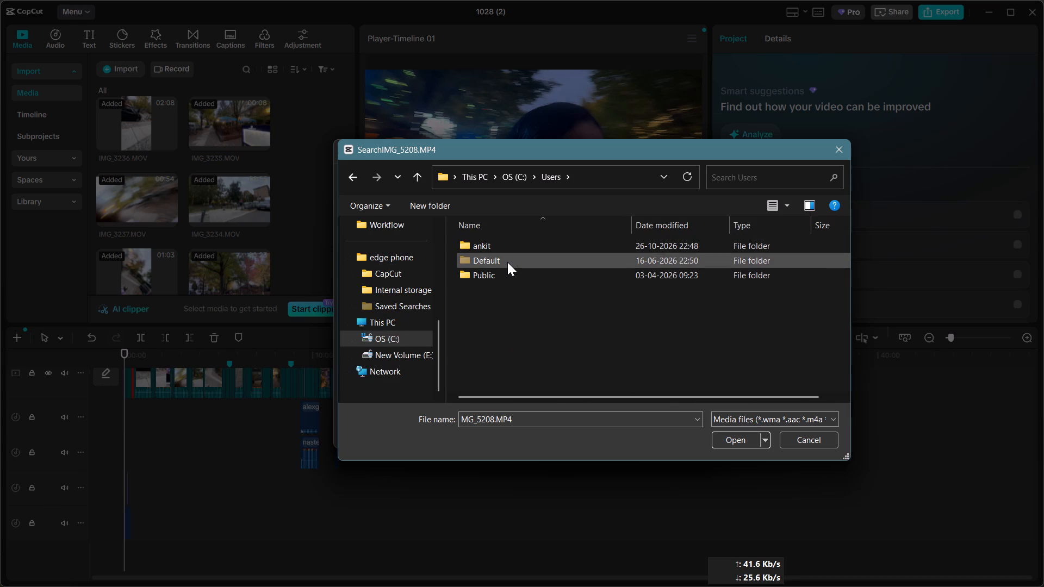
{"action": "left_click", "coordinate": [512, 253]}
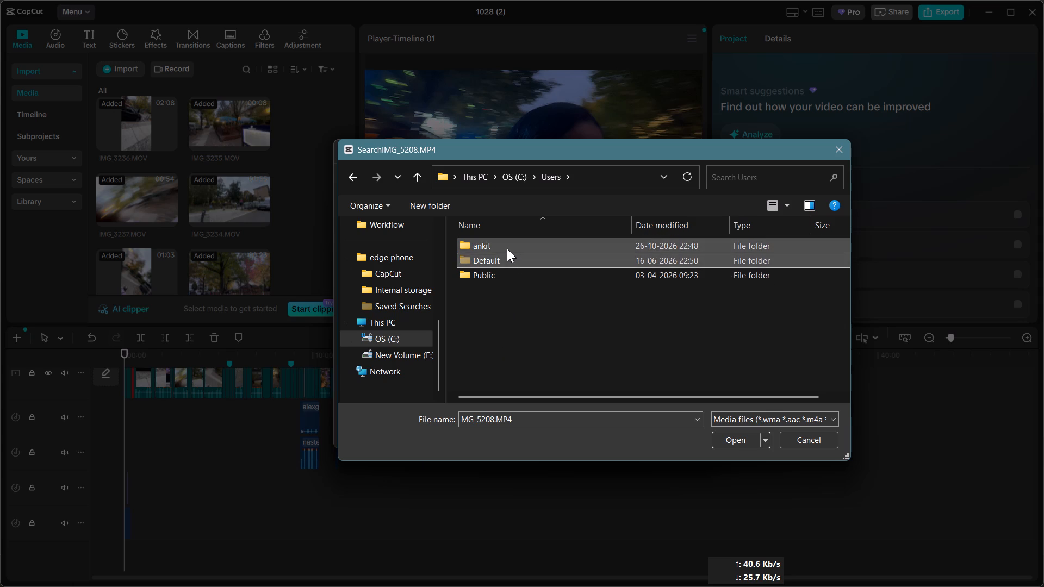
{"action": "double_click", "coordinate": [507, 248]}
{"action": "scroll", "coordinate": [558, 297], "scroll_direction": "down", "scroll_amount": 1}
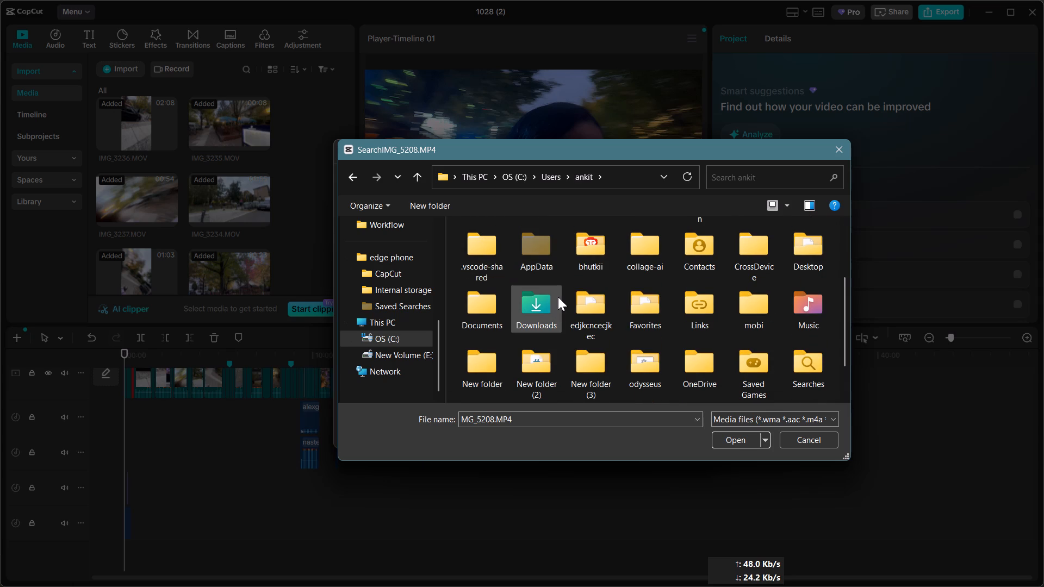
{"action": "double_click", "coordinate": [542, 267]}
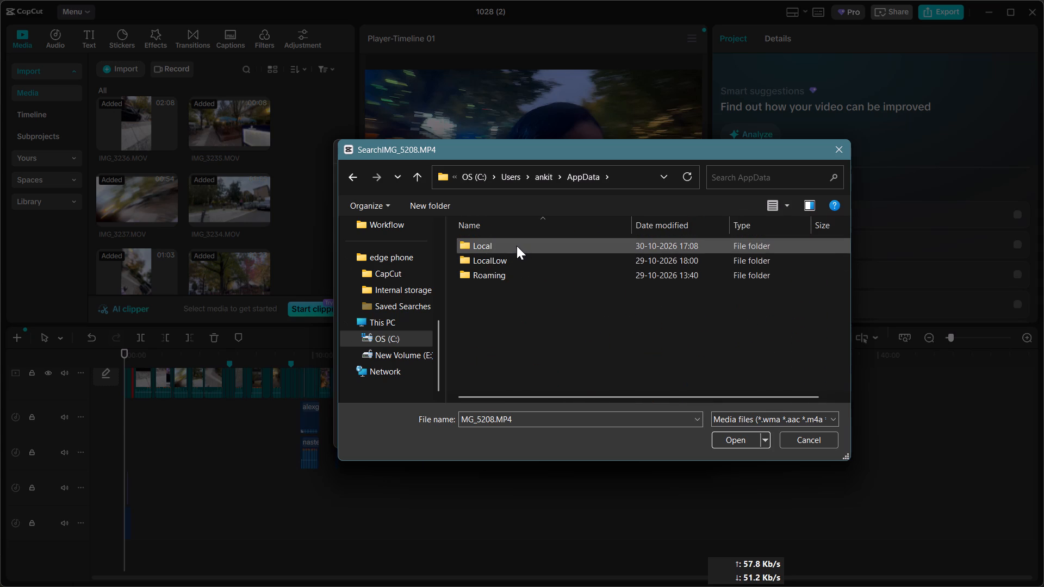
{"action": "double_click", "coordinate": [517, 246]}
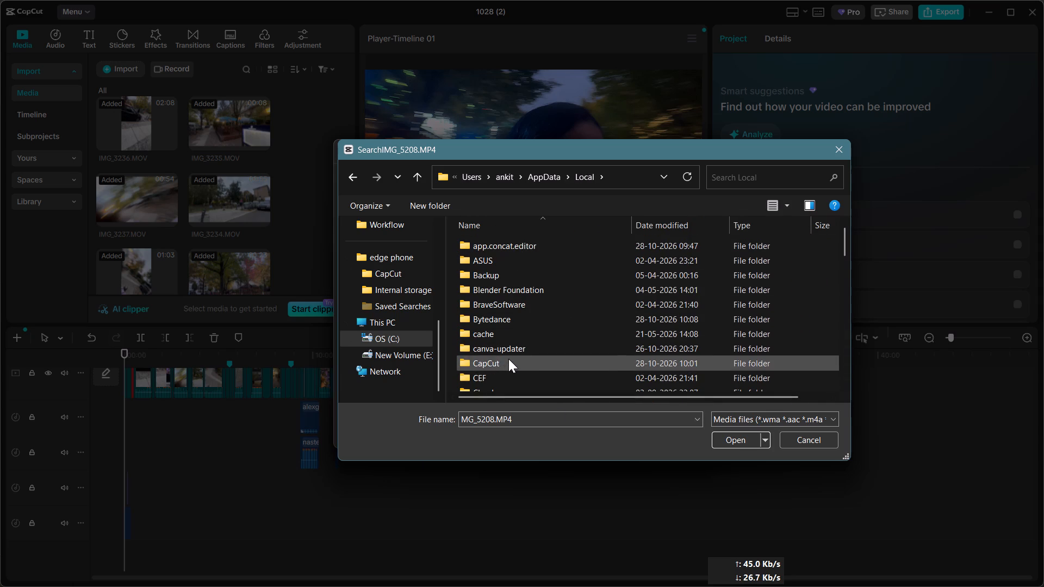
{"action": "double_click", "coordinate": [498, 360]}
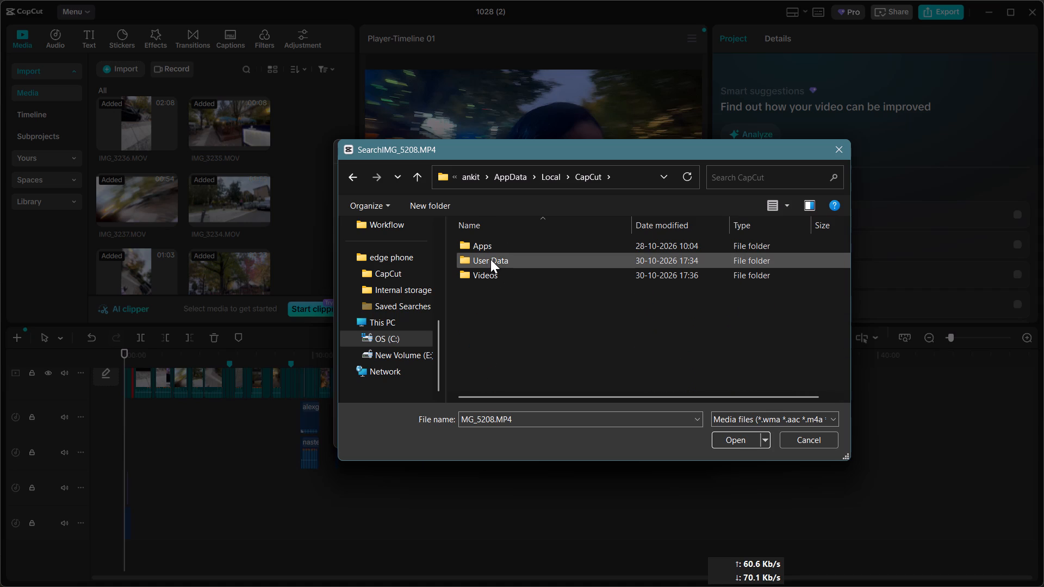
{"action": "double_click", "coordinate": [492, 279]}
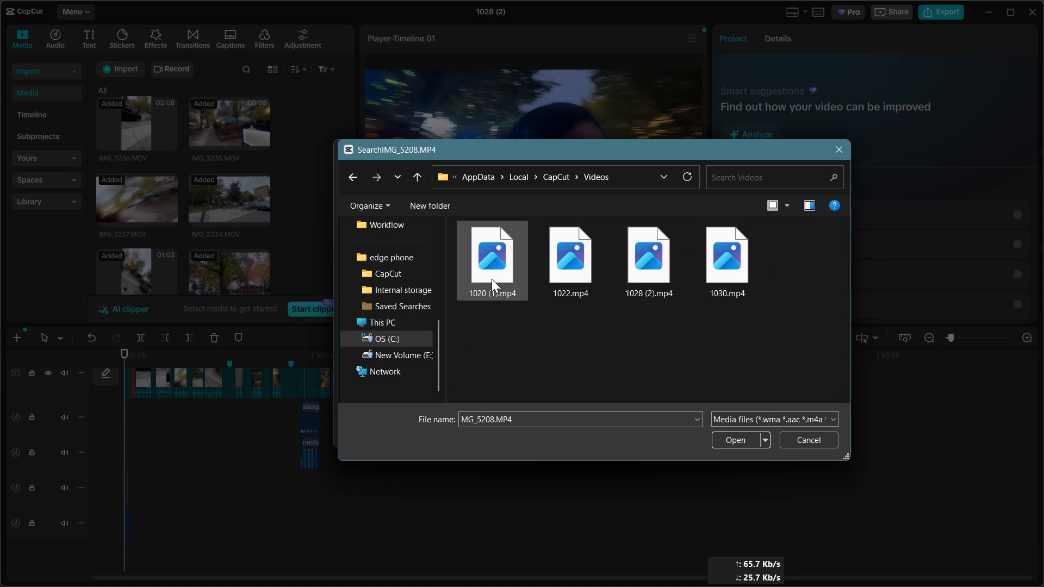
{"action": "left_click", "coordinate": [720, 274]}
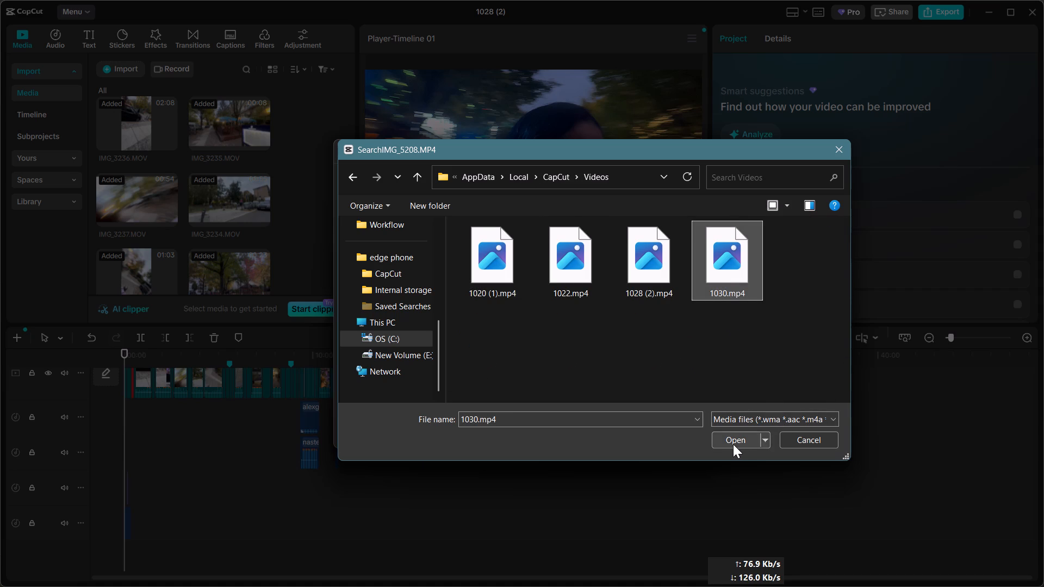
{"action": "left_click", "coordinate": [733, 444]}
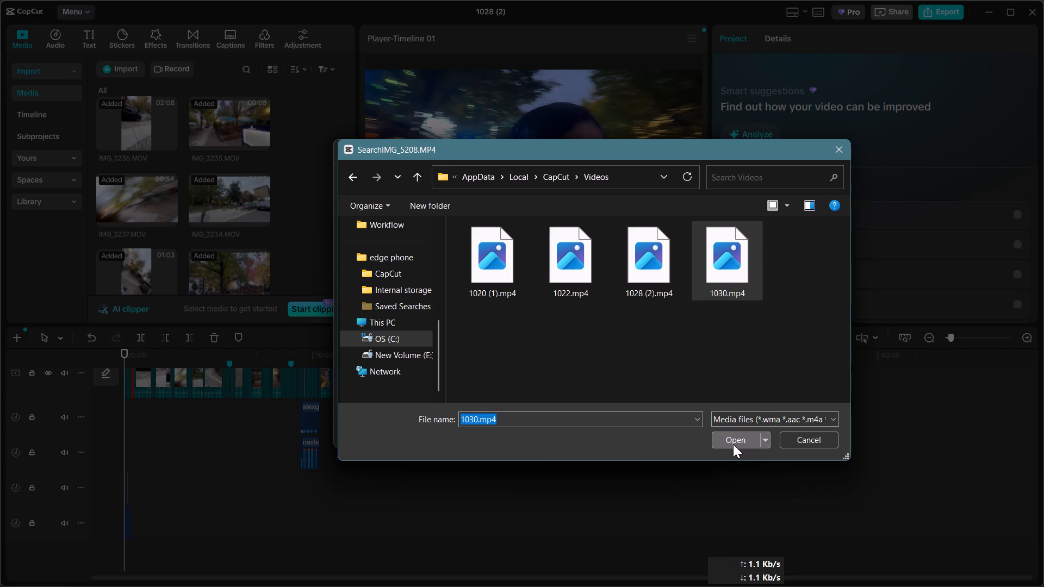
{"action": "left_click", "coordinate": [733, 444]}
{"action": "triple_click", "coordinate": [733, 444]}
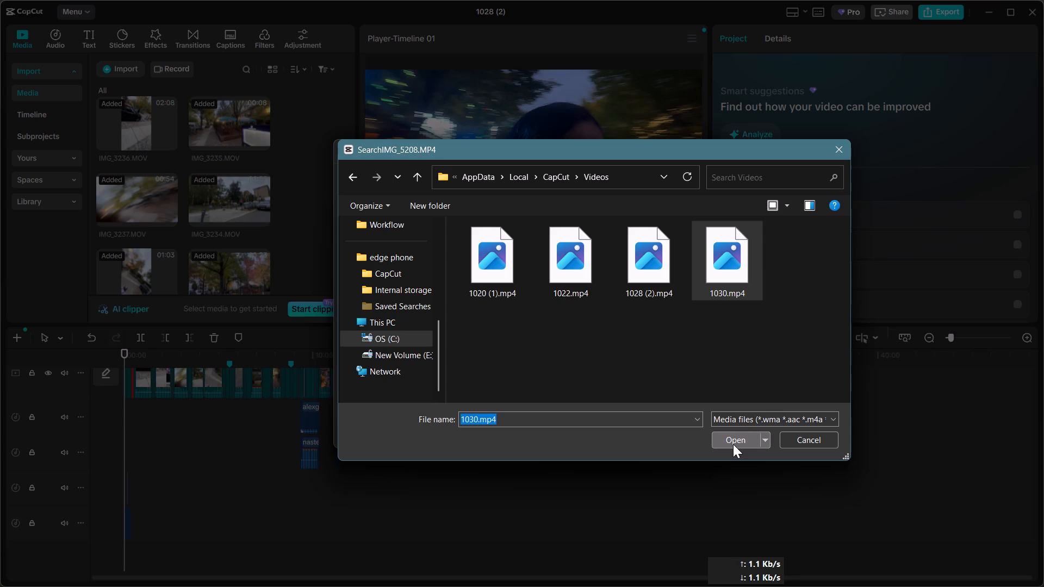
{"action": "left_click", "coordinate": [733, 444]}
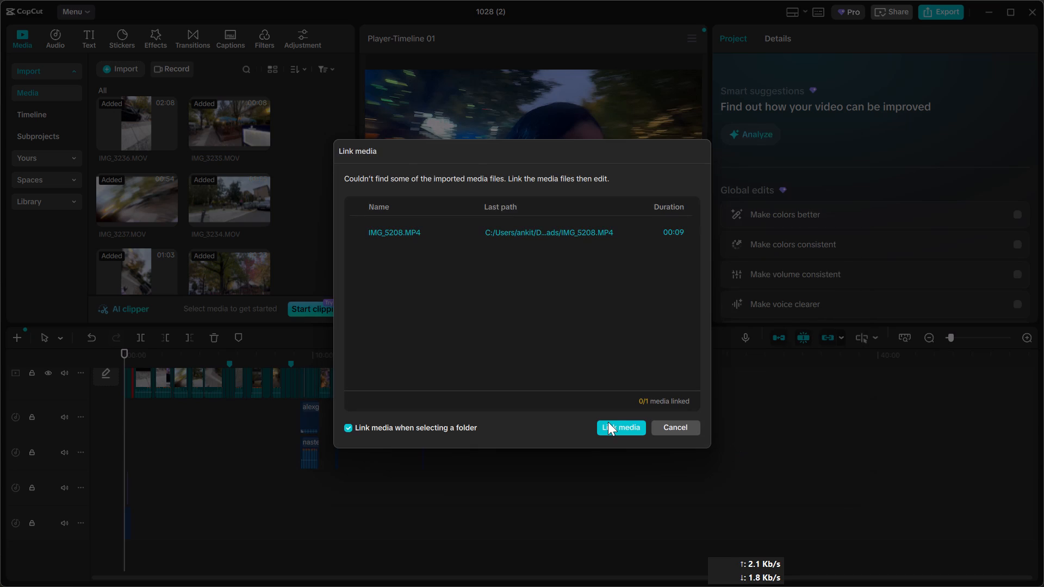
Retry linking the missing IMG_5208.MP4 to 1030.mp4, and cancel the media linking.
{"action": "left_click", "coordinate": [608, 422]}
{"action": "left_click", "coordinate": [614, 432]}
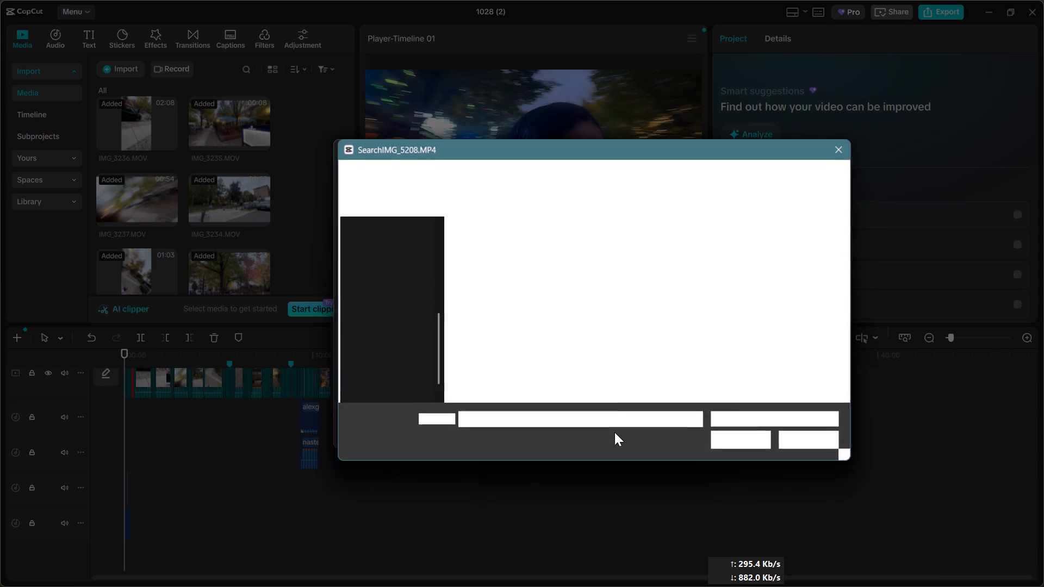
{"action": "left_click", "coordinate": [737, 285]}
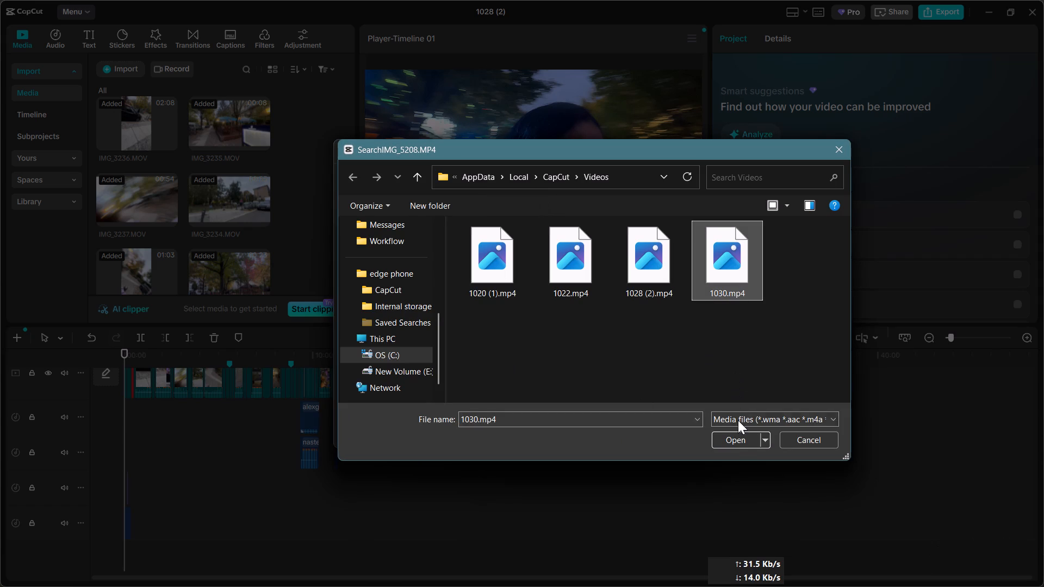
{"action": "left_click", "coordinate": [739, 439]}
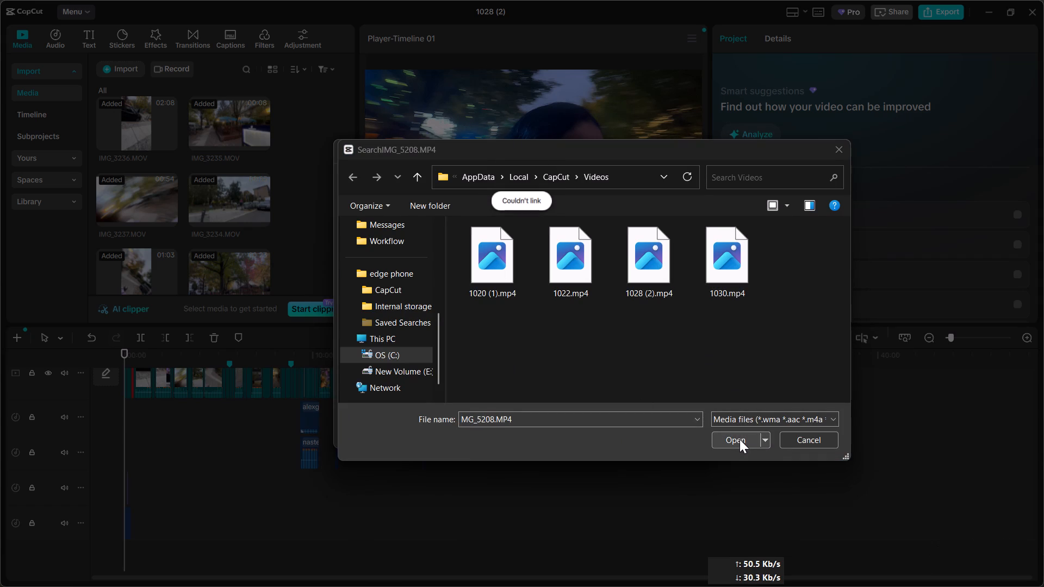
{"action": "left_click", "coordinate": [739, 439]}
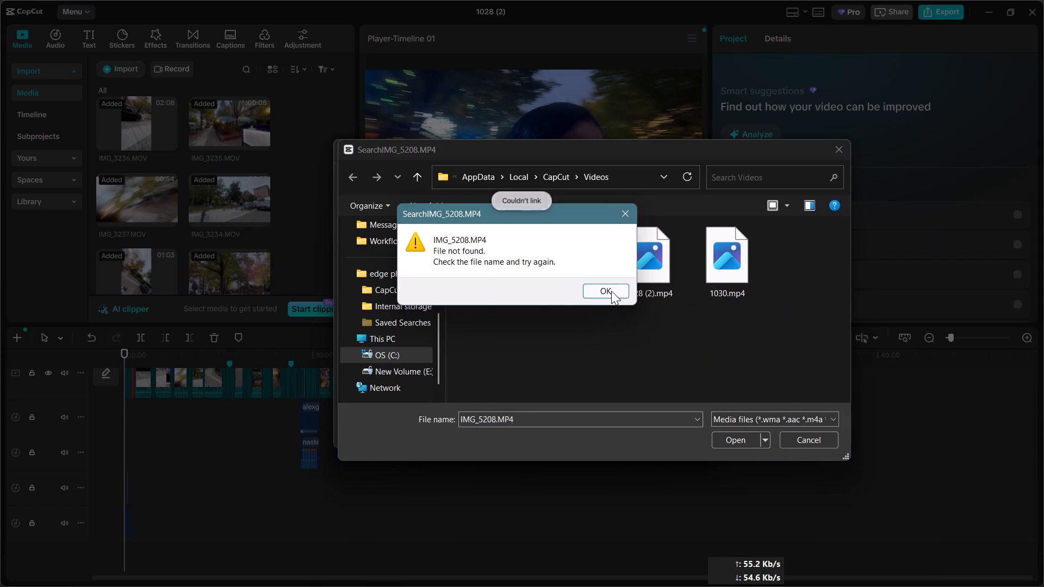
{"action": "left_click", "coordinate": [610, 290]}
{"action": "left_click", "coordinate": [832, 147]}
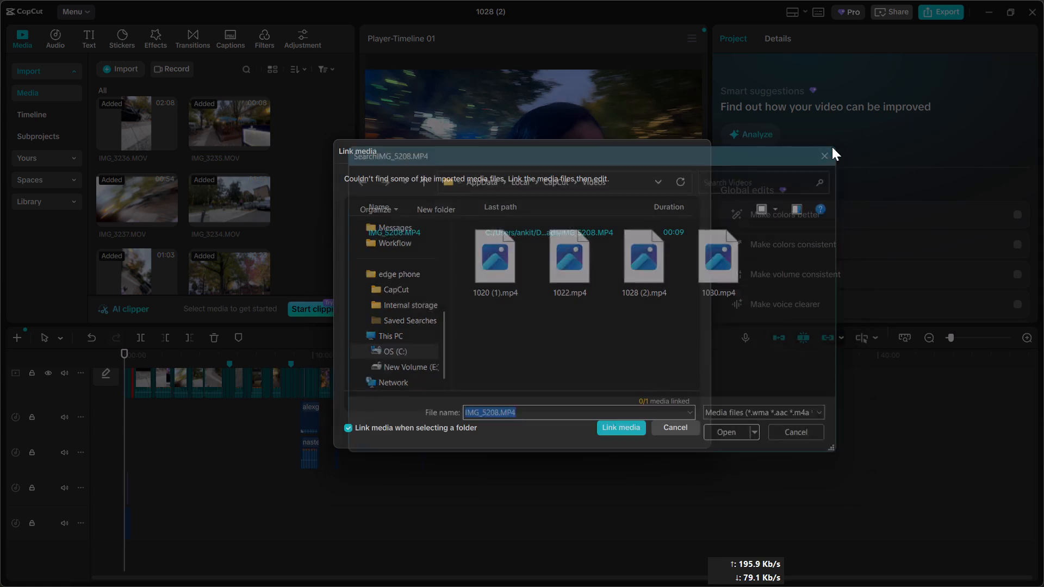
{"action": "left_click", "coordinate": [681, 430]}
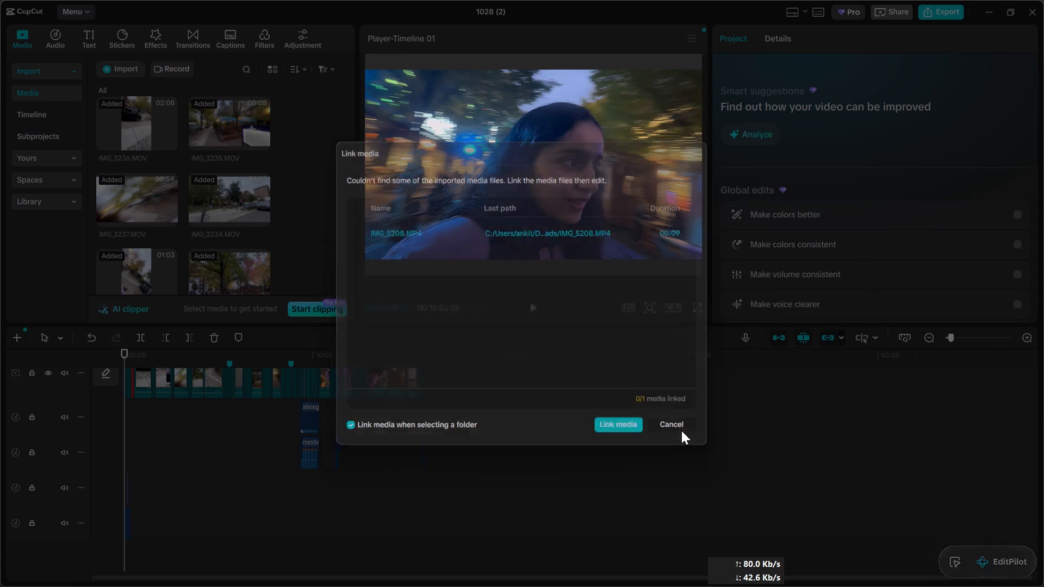
Place the playhead at 00:00:23:00, just inside the lost IMG_5208.MP4 clip on the main track.
{"action": "scroll", "coordinate": [175, 415], "scroll_direction": "up", "scroll_amount": 1, "text": "ctrl"}
{"action": "scroll", "coordinate": [175, 415], "scroll_direction": "up", "scroll_amount": 5}
{"action": "scroll", "coordinate": [175, 415], "scroll_direction": "up", "scroll_amount": 3, "text": "ctrl"}
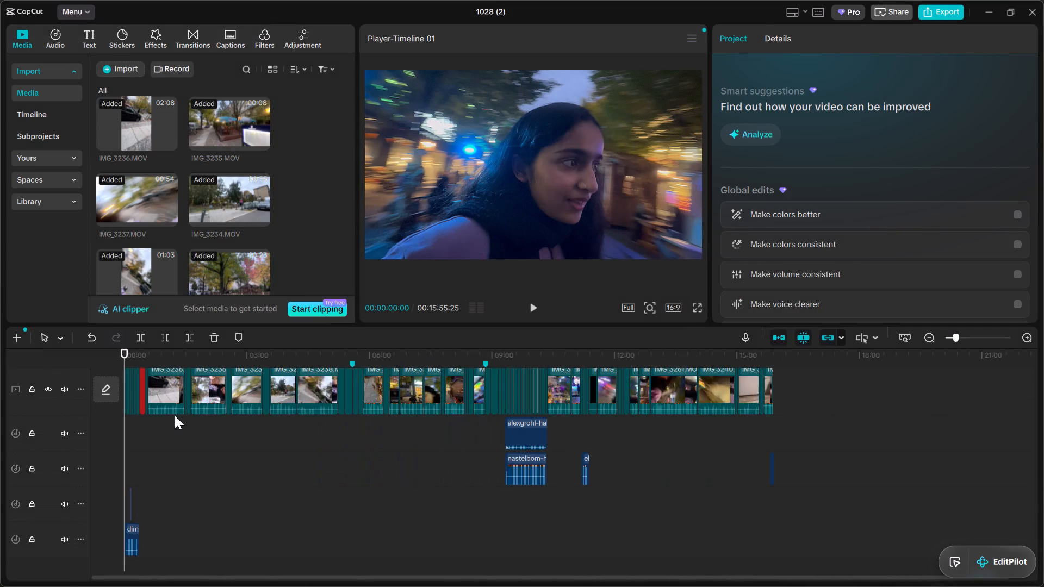
{"action": "scroll", "coordinate": [175, 415], "scroll_direction": "up", "scroll_amount": 12, "text": "ctrl"}
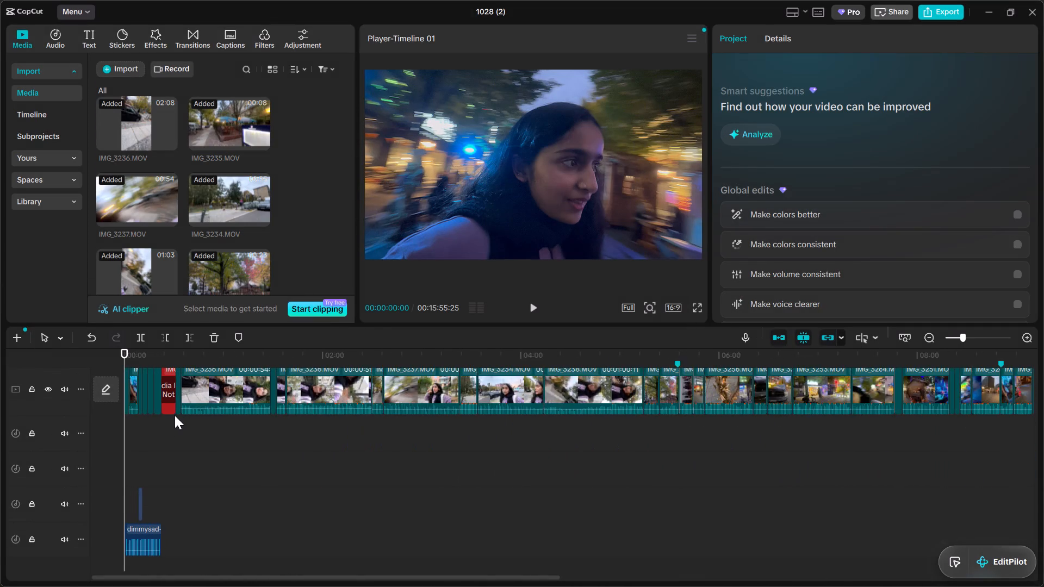
{"action": "scroll", "coordinate": [175, 415], "scroll_direction": "up", "scroll_amount": 17, "text": "ctrl"}
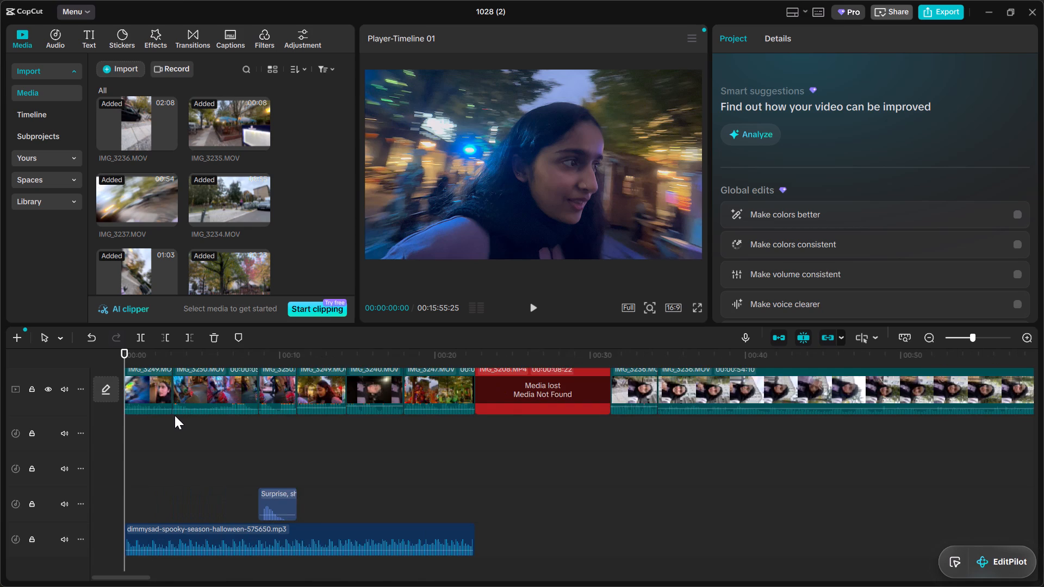
{"action": "scroll", "coordinate": [175, 415], "scroll_direction": "up", "scroll_amount": 4}
{"action": "scroll", "coordinate": [175, 415], "scroll_direction": "down", "scroll_amount": 1}
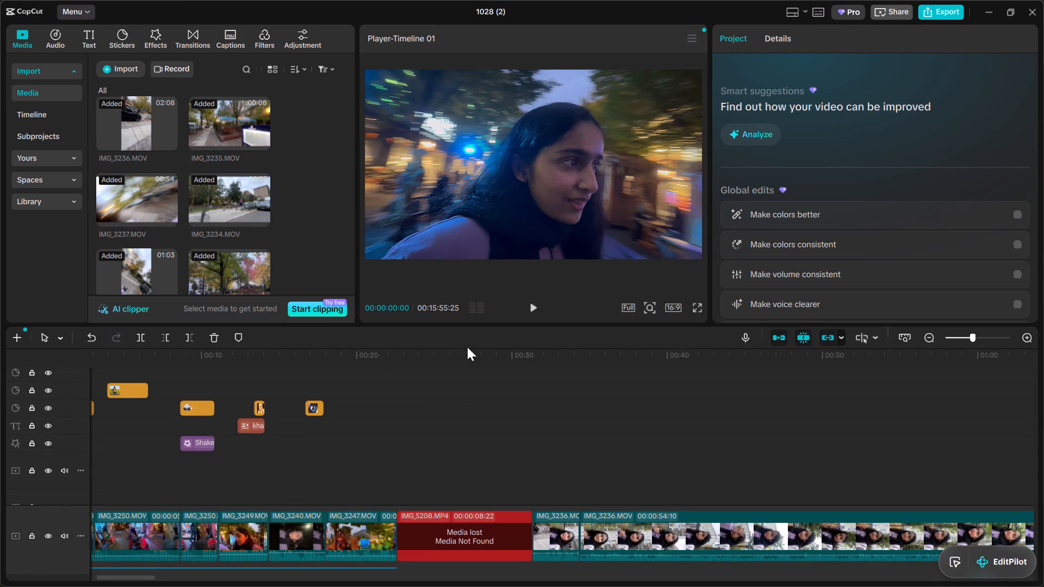
{"action": "left_click", "coordinate": [388, 371]}
{"action": "left_click", "coordinate": [388, 371]}
{"action": "left_click_drag", "start_coordinate": [388, 371], "coordinate": [393, 371]}
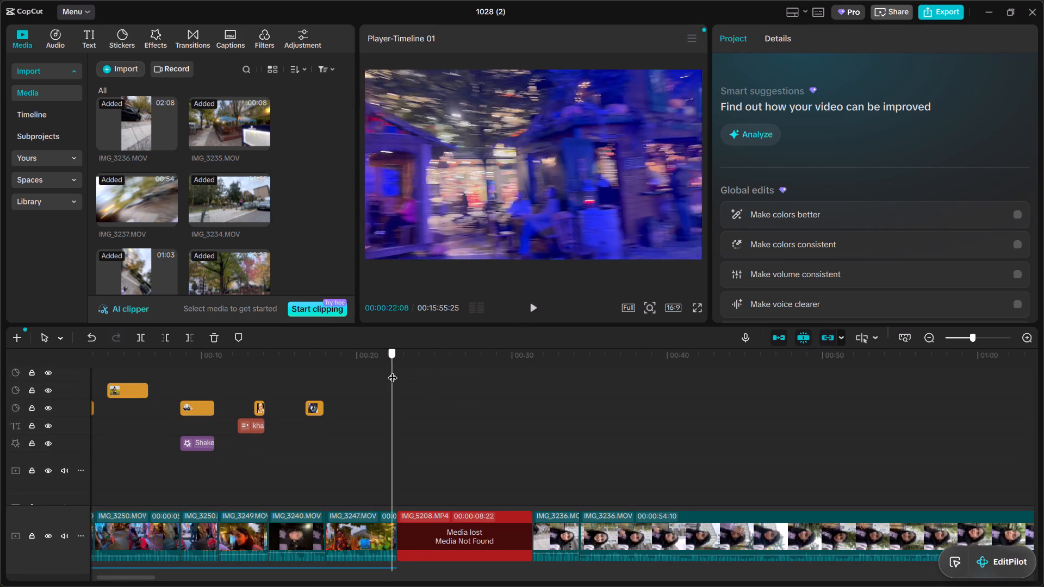
{"action": "left_click_drag", "start_coordinate": [393, 371], "coordinate": [403, 373]}
Import 1030.mp4 from the CapCut Videos folder into the project media.
{"action": "left_click", "coordinate": [133, 67]}
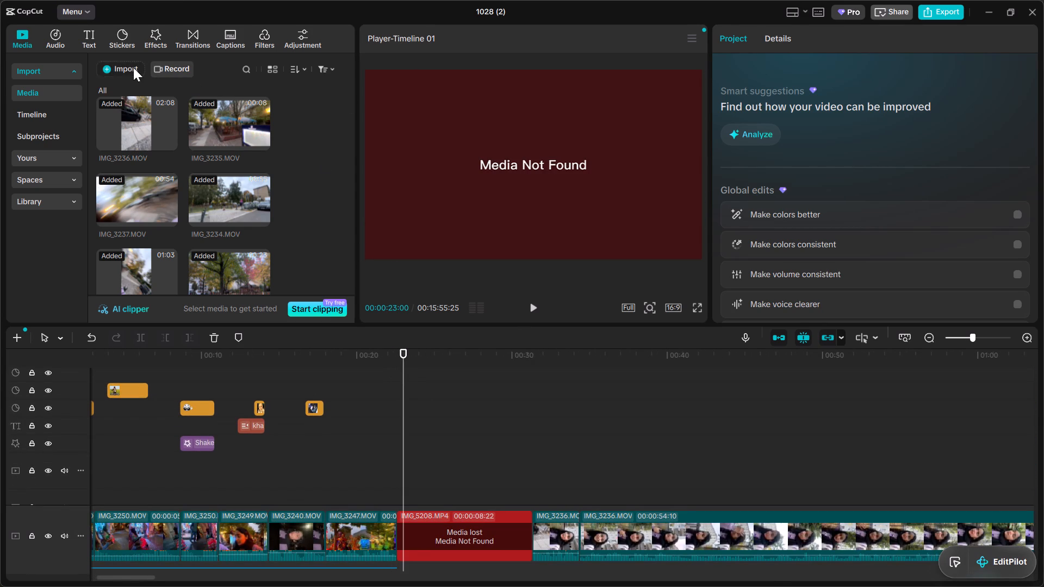
{"action": "left_click", "coordinate": [129, 89]}
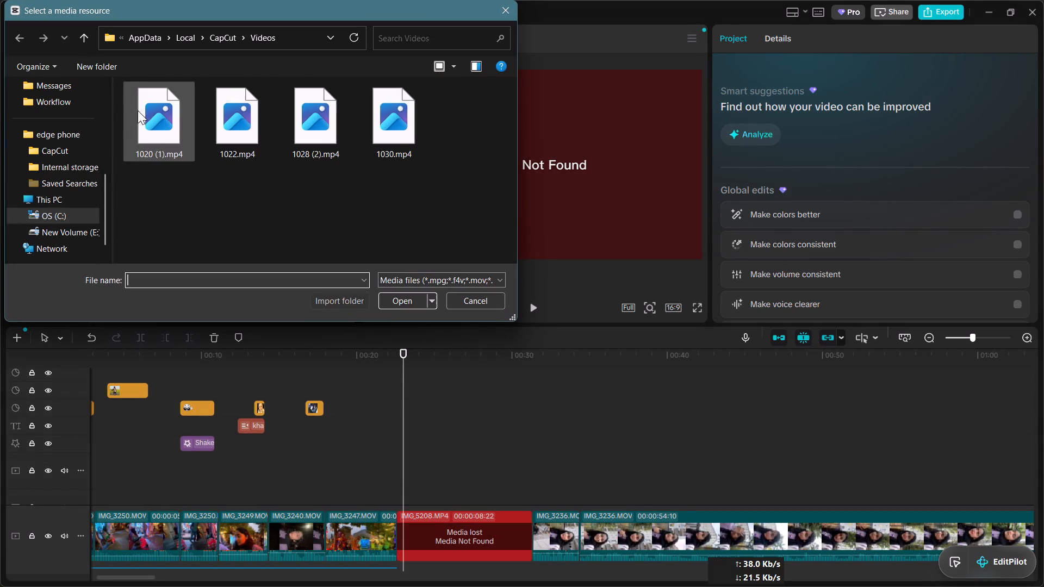
{"action": "left_click", "coordinate": [384, 122]}
{"action": "left_click", "coordinate": [402, 305]}
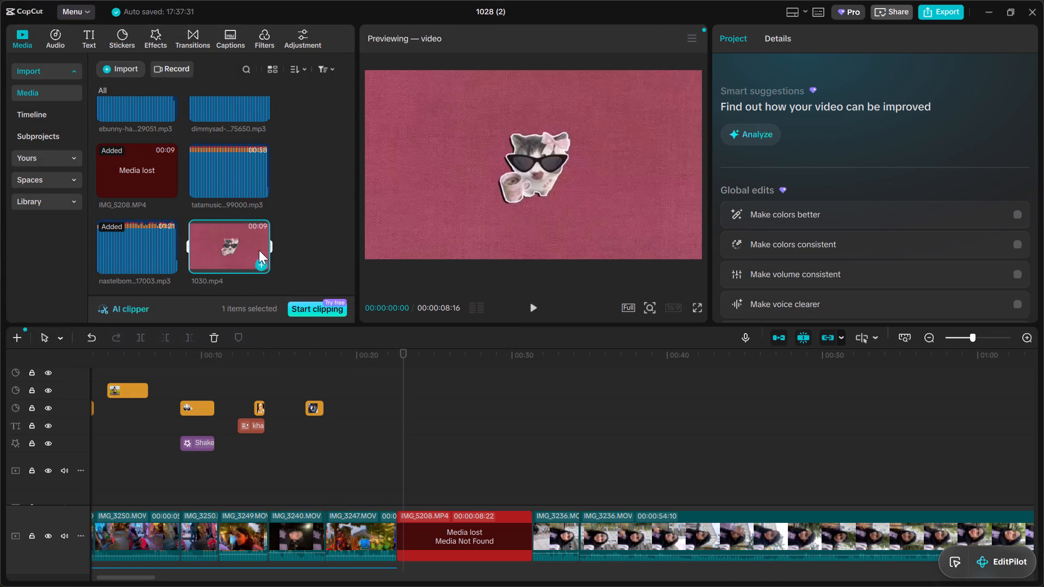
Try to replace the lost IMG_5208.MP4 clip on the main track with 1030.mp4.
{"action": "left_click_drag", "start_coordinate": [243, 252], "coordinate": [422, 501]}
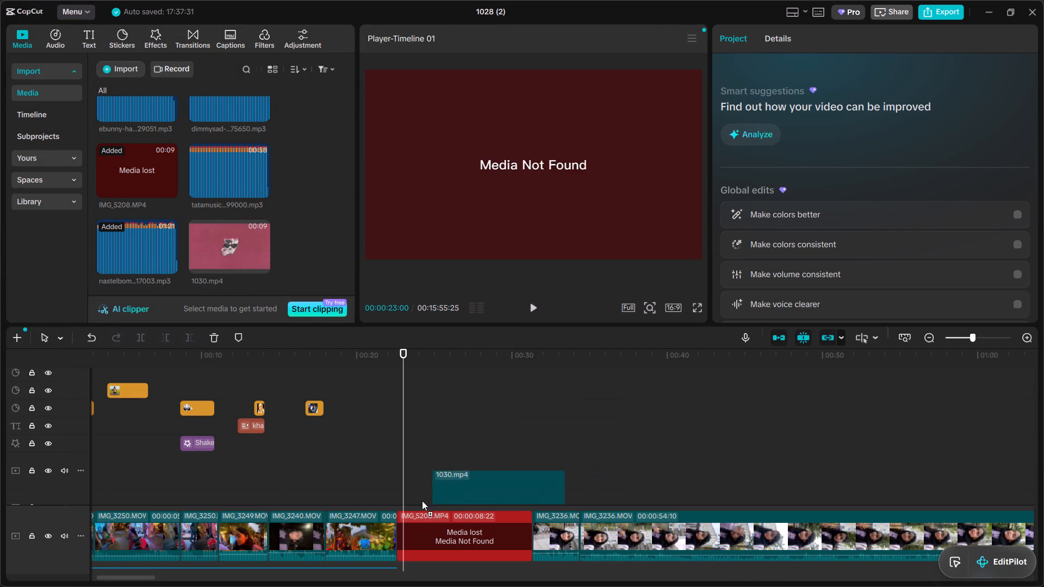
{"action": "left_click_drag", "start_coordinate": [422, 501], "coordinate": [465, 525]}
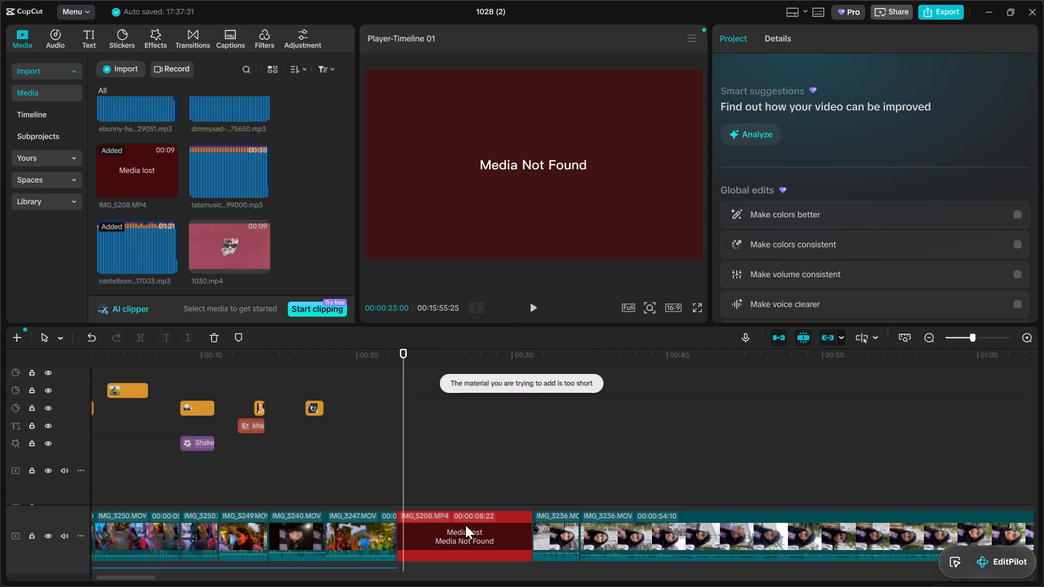
Place 1030.mp4 on the overlay track directly above the lost IMG_5208.MP4 clip, starting at about 00:00:22.
{"action": "left_click_drag", "start_coordinate": [219, 242], "coordinate": [405, 438]}
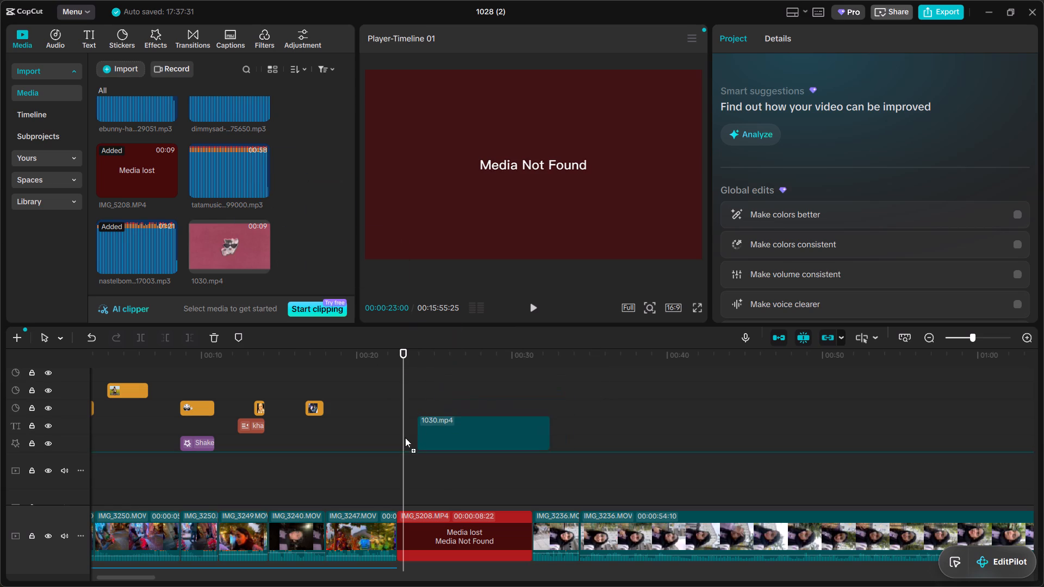
{"action": "left_click_drag", "start_coordinate": [405, 438], "coordinate": [391, 480]}
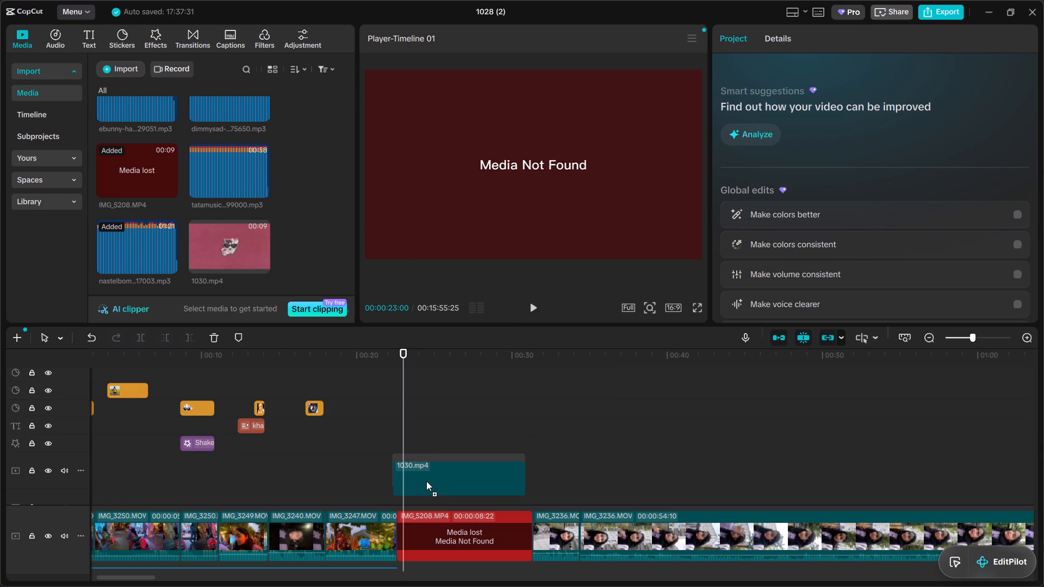
{"action": "left_click", "coordinate": [426, 480]}
{"action": "left_click", "coordinate": [442, 385]}
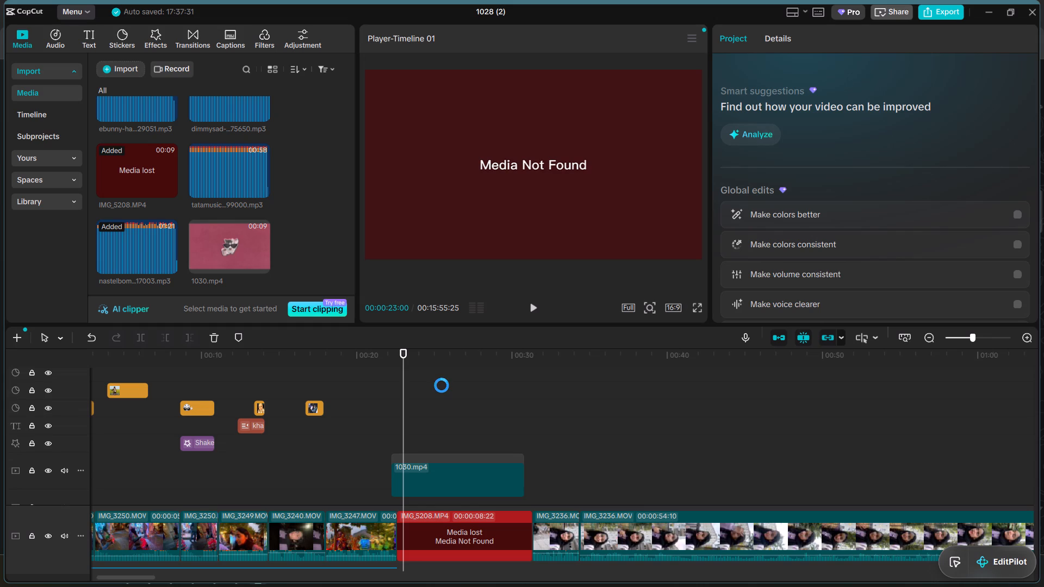
{"action": "scroll", "coordinate": [442, 385], "scroll_direction": "up", "scroll_amount": 2, "text": "ctrl"}
{"action": "left_click", "coordinate": [451, 483]}
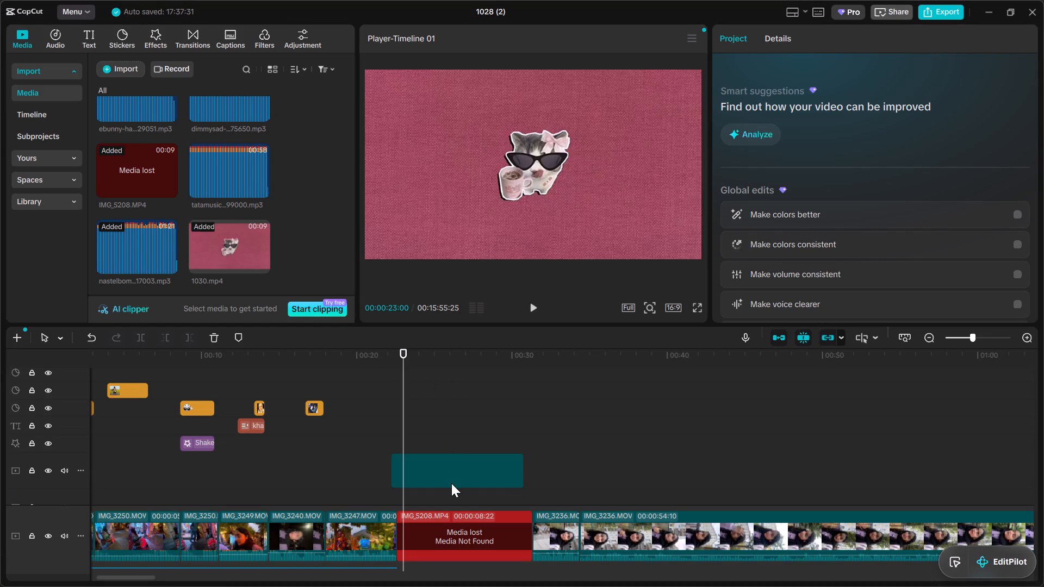
{"action": "scroll", "coordinate": [451, 483], "scroll_direction": "left", "scroll_amount": 1}
{"action": "scroll", "coordinate": [443, 466], "scroll_direction": "down", "scroll_amount": 1}
{"action": "scroll", "coordinate": [443, 466], "scroll_direction": "up", "scroll_amount": 2, "text": "ctrl"}
{"action": "scroll", "coordinate": [443, 466], "scroll_direction": "down", "scroll_amount": 3}
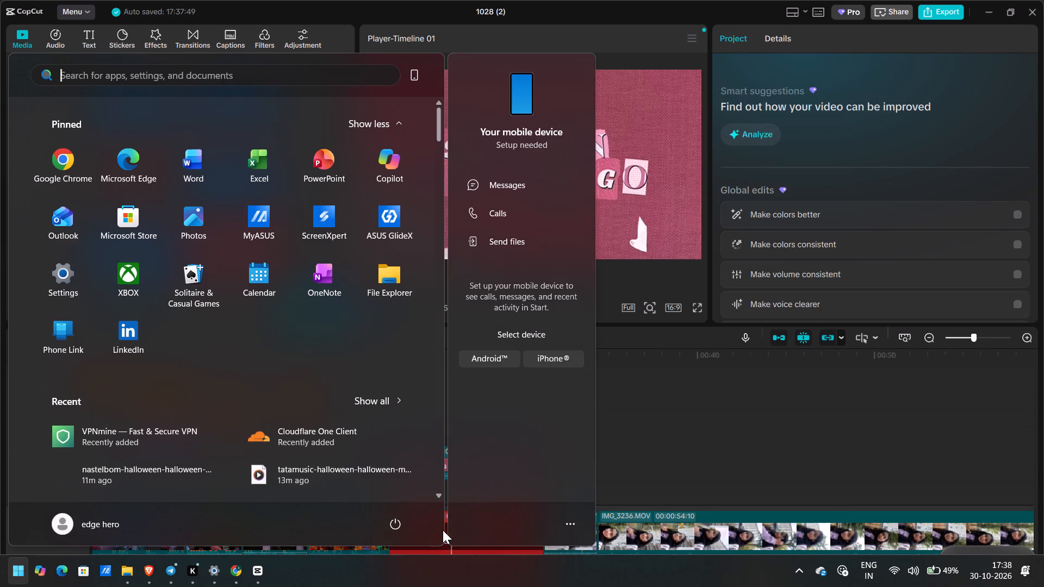
{"action": "left_click", "coordinate": [672, 478]}
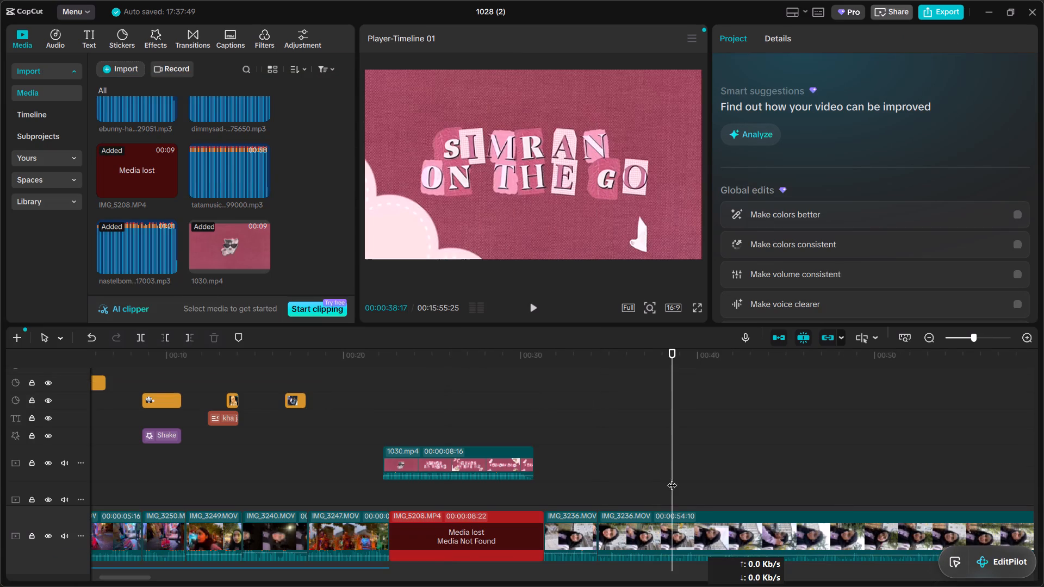
Delete the lost IMG_5208.MP4 clip from the main track.
{"action": "left_click", "coordinate": [445, 541]}
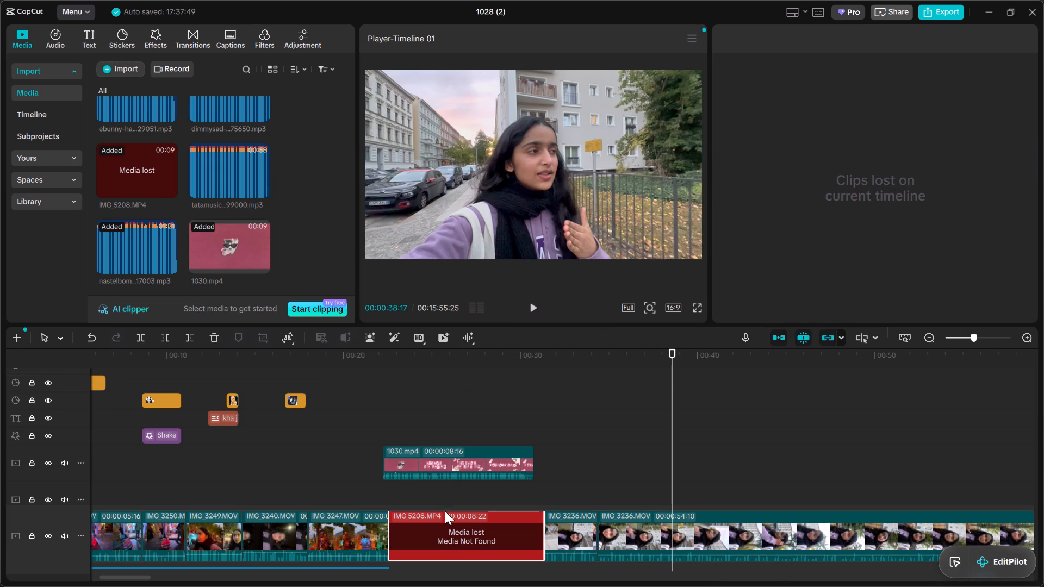
{"action": "key", "text": "Delete"}
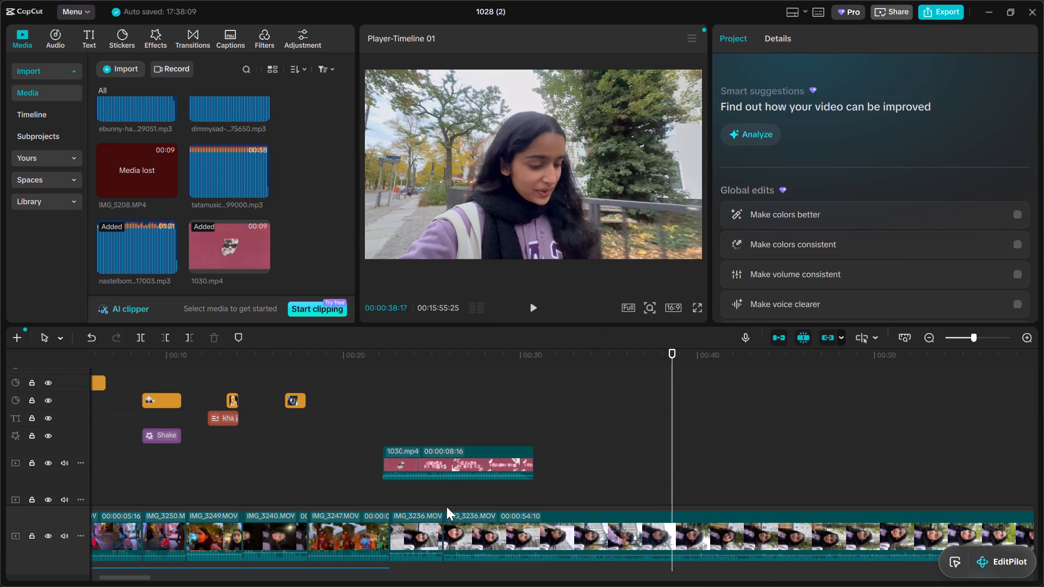
Move 1030.mp4 from the overlay track onto the main track, between the IMG_3247.MOV and IMG_3236.MOV clips.
{"action": "left_click", "coordinate": [464, 464]}
{"action": "left_click_drag", "start_coordinate": [464, 464], "coordinate": [433, 476]}
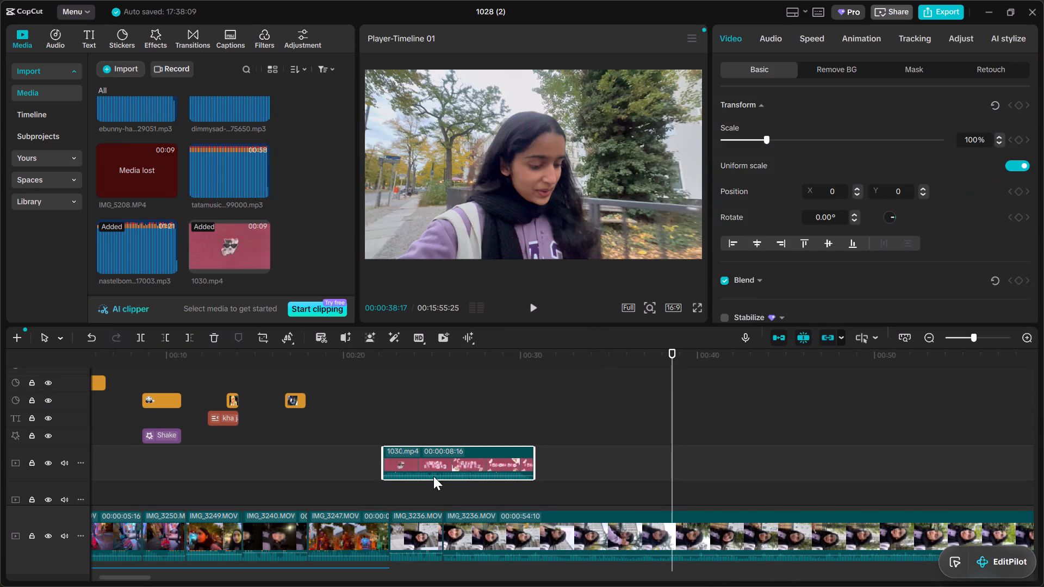
{"action": "left_click_drag", "start_coordinate": [433, 476], "coordinate": [393, 545]}
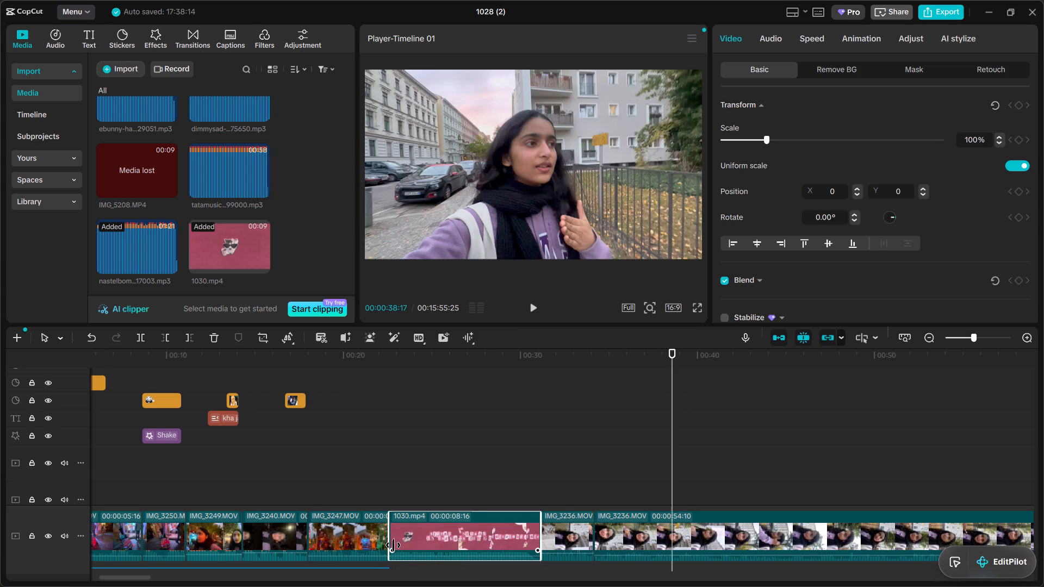
Play back the timeline across the inserted 1030.mp4 title intro, from just before it into the IMG_3236.MOV clip.
{"action": "left_click", "coordinate": [364, 368]}
{"action": "key", "text": "space"}
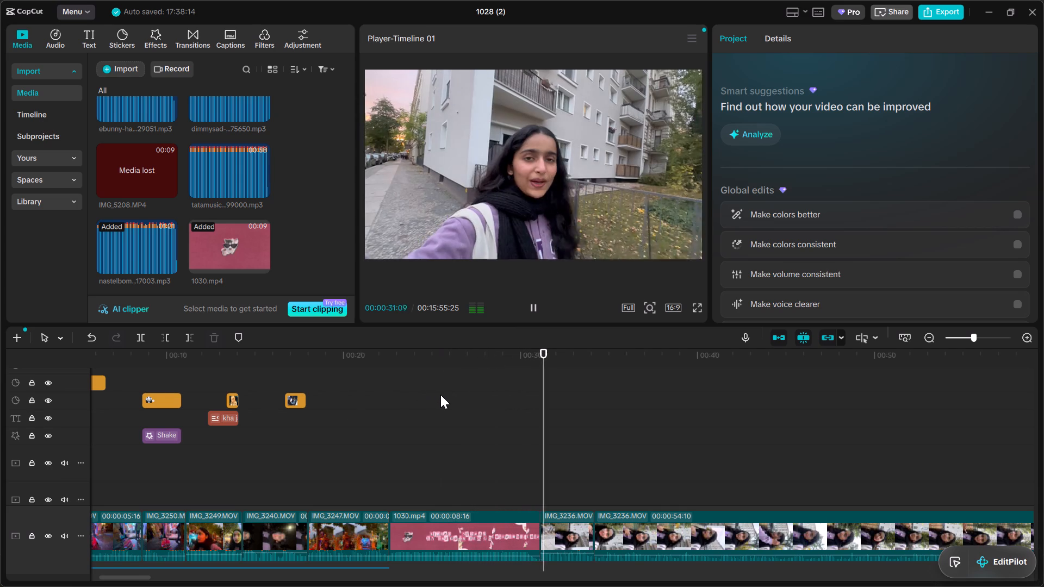
{"action": "key", "text": "space"}
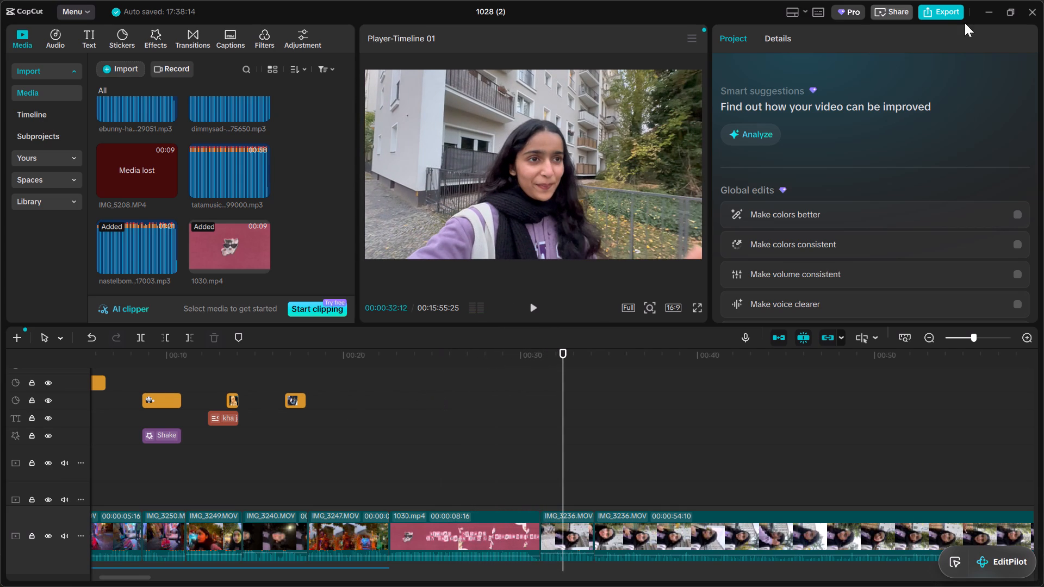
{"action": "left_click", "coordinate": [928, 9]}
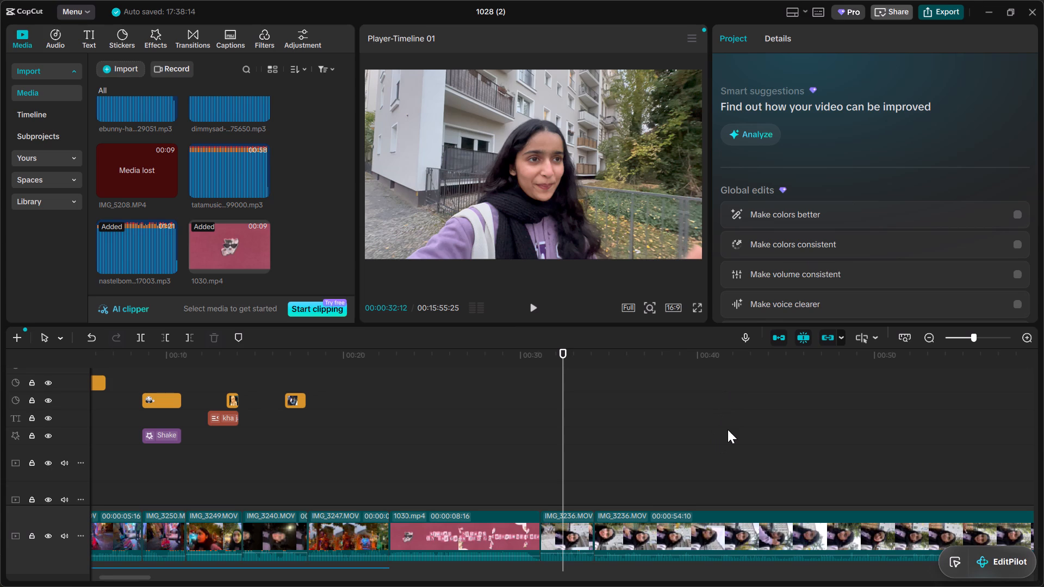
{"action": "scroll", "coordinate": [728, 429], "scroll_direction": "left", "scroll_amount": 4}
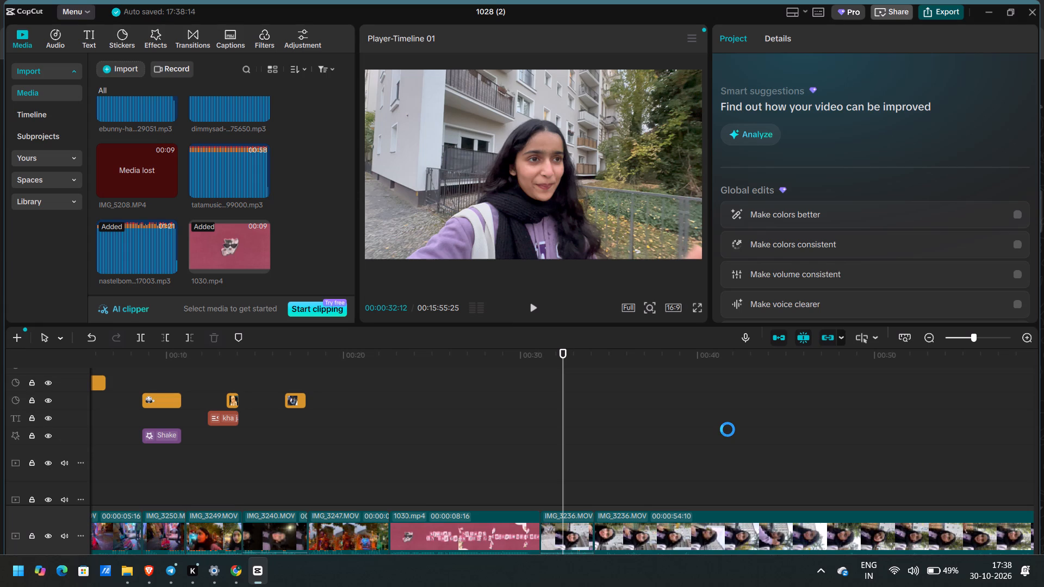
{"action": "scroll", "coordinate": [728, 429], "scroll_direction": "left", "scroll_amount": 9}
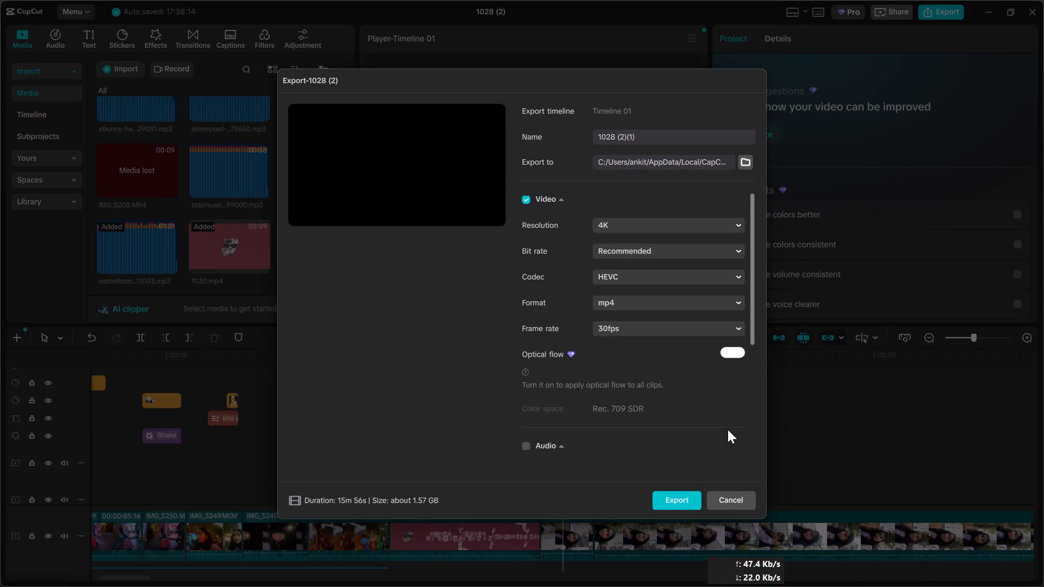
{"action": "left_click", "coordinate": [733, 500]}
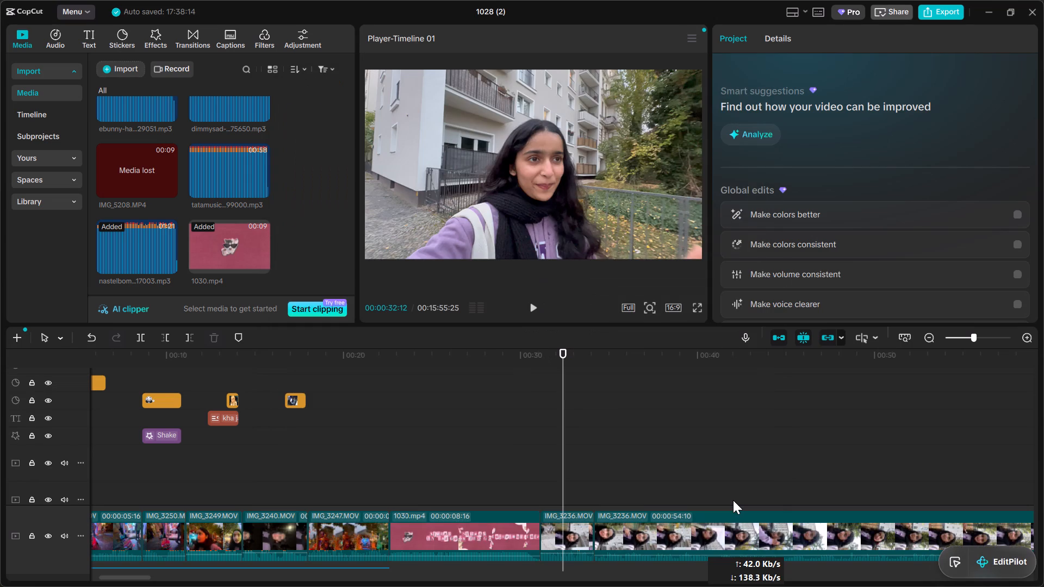
Shift the purrplecat-long-day music clip at the video's end earlier so it ends with the last sticker at 00:15:54:27.
{"action": "scroll", "coordinate": [733, 500], "scroll_direction": "left", "scroll_amount": 10}
{"action": "scroll", "coordinate": [733, 500], "scroll_direction": "left", "scroll_amount": 20}
{"action": "scroll", "coordinate": [733, 500], "scroll_direction": "left", "scroll_amount": 20}
{"action": "scroll", "coordinate": [733, 500], "scroll_direction": "left", "scroll_amount": 20}
{"action": "scroll", "coordinate": [733, 500], "scroll_direction": "right", "scroll_amount": 3}
{"action": "scroll", "coordinate": [733, 500], "scroll_direction": "left", "scroll_amount": 20}
{"action": "scroll", "coordinate": [733, 500], "scroll_direction": "left", "scroll_amount": 20}
{"action": "scroll", "coordinate": [733, 500], "scroll_direction": "left", "scroll_amount": 12}
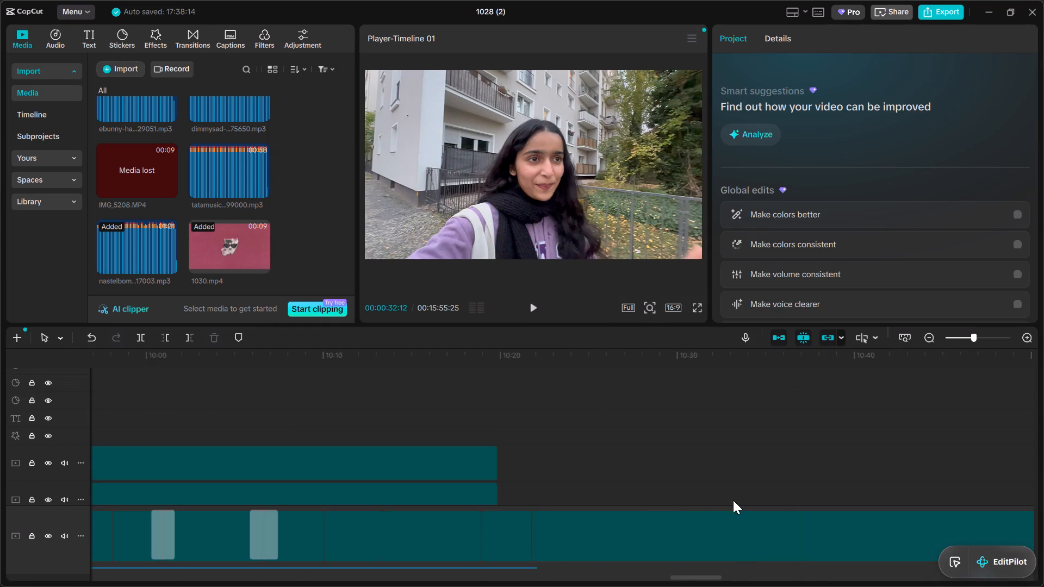
{"action": "scroll", "coordinate": [733, 500], "scroll_direction": "left", "scroll_amount": 20}
{"action": "scroll", "coordinate": [733, 500], "scroll_direction": "left", "scroll_amount": 20}
{"action": "scroll", "coordinate": [733, 500], "scroll_direction": "left", "scroll_amount": 20}
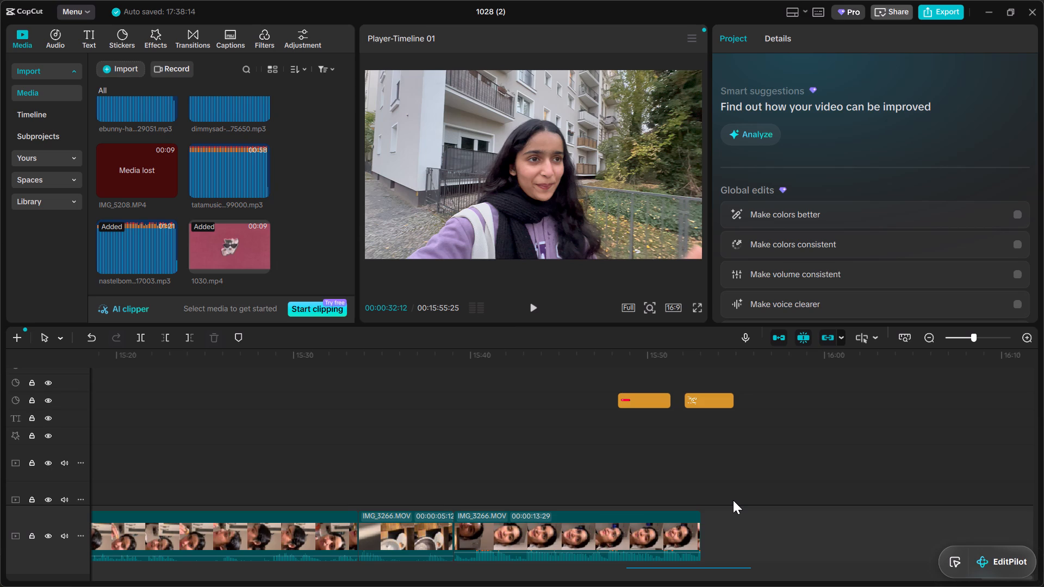
{"action": "left_click", "coordinate": [728, 355]}
{"action": "left_click_drag", "start_coordinate": [728, 355], "coordinate": [734, 355]}
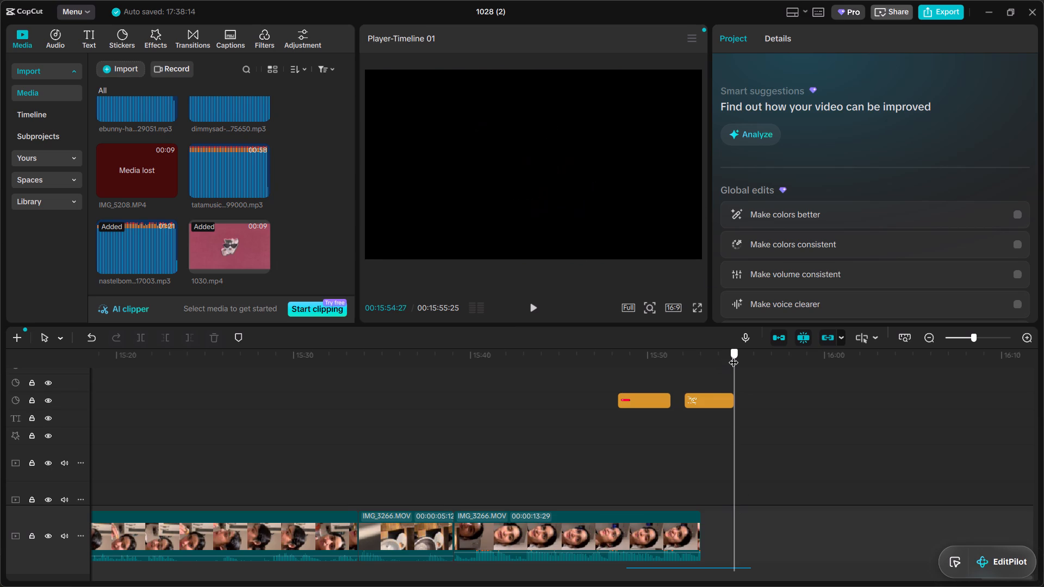
{"action": "left_click_drag", "start_coordinate": [734, 355], "coordinate": [734, 355]}
{"action": "scroll", "coordinate": [709, 537], "scroll_direction": "down", "scroll_amount": 2}
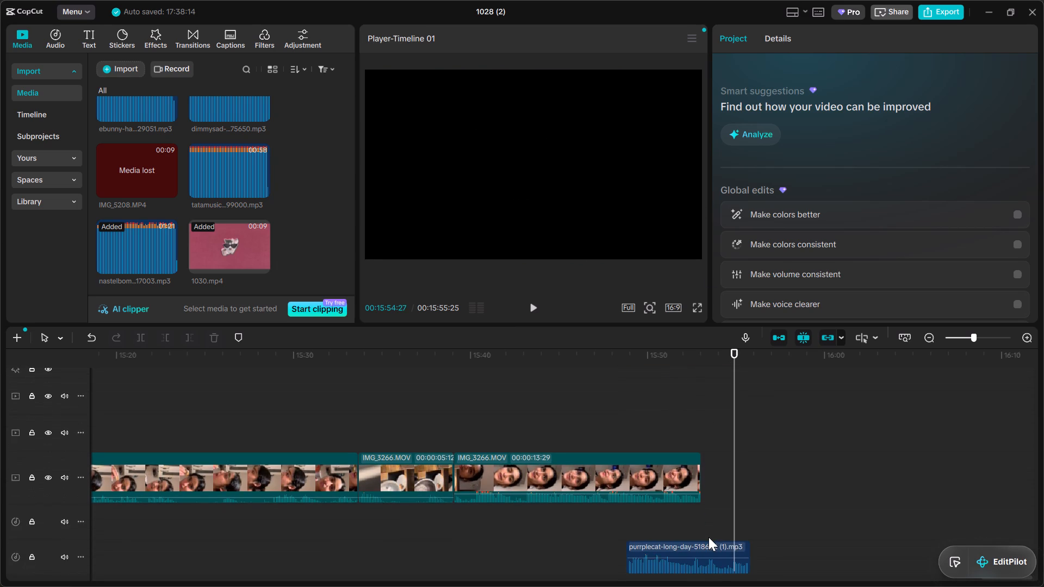
{"action": "left_click", "coordinate": [709, 559]}
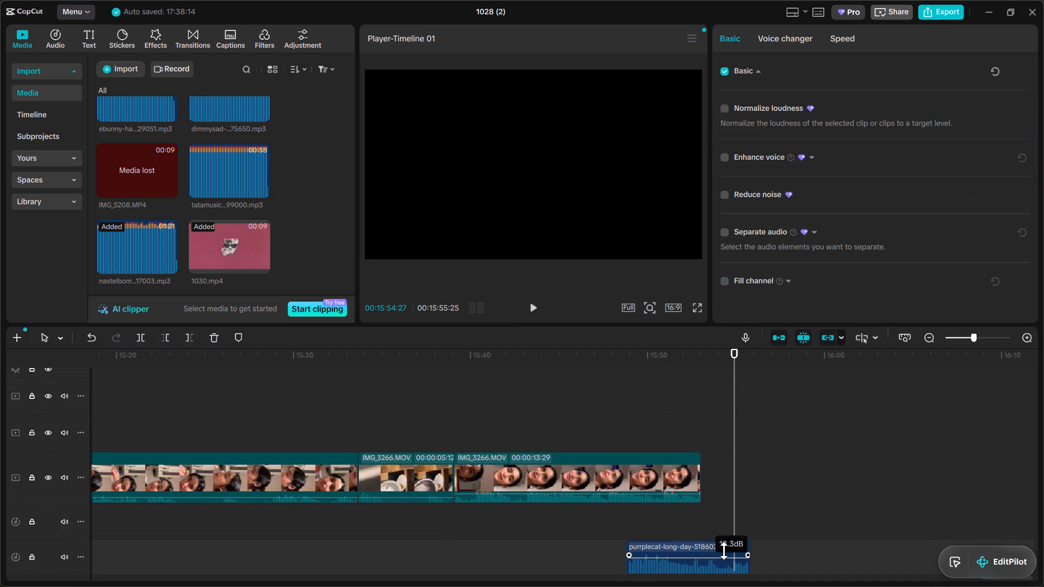
{"action": "left_click", "coordinate": [723, 549]}
{"action": "left_click_drag", "start_coordinate": [723, 549], "coordinate": [706, 552]}
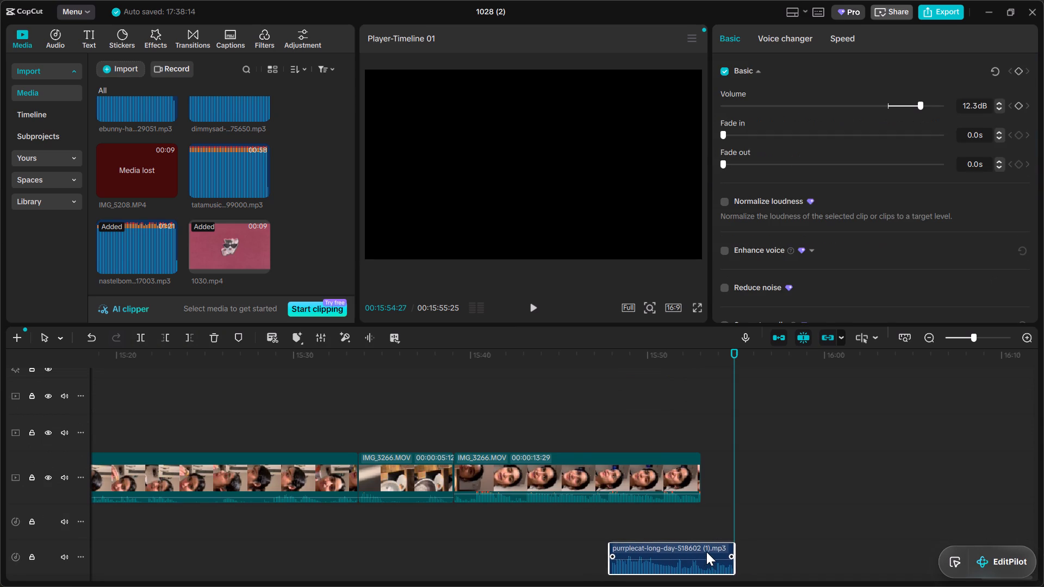
{"action": "left_click_drag", "start_coordinate": [706, 552], "coordinate": [707, 551]}
Play back the section from about 00:15:10, where the sticker overlays the start of the IMG_3266.MOV clip.
{"action": "scroll", "coordinate": [707, 551], "scroll_direction": "right", "scroll_amount": 2}
{"action": "scroll", "coordinate": [707, 551], "scroll_direction": "left", "scroll_amount": 1}
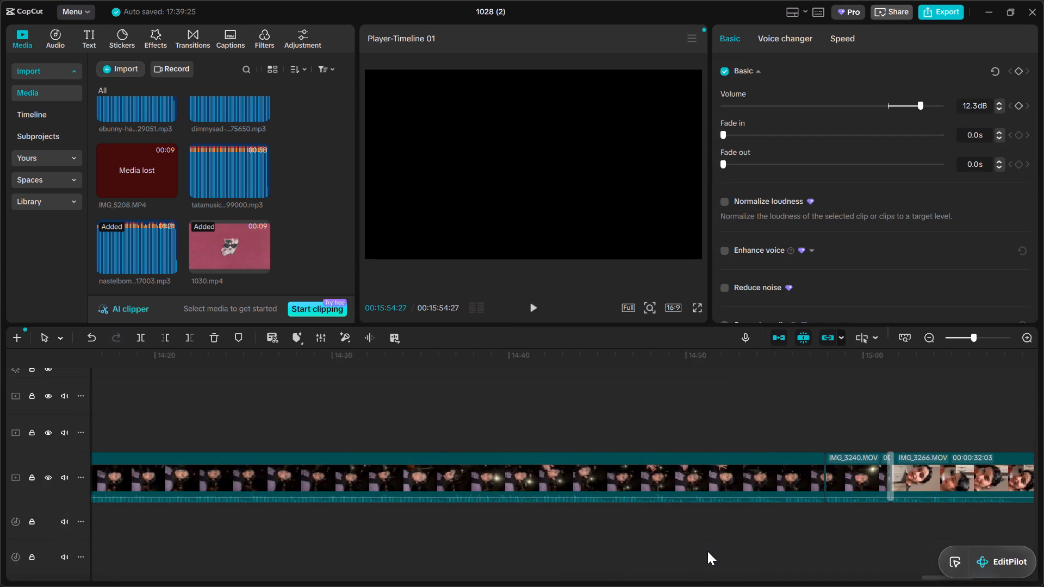
{"action": "scroll", "coordinate": [707, 551], "scroll_direction": "left", "scroll_amount": 1}
{"action": "scroll", "coordinate": [707, 551], "scroll_direction": "up", "scroll_amount": 1}
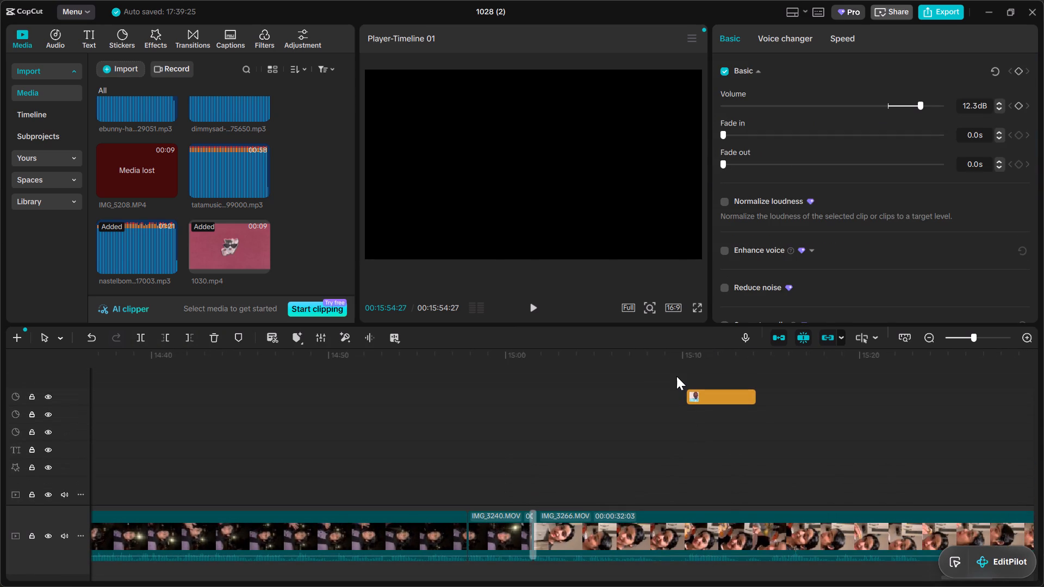
{"action": "left_click", "coordinate": [682, 360]}
{"action": "key", "text": "space"}
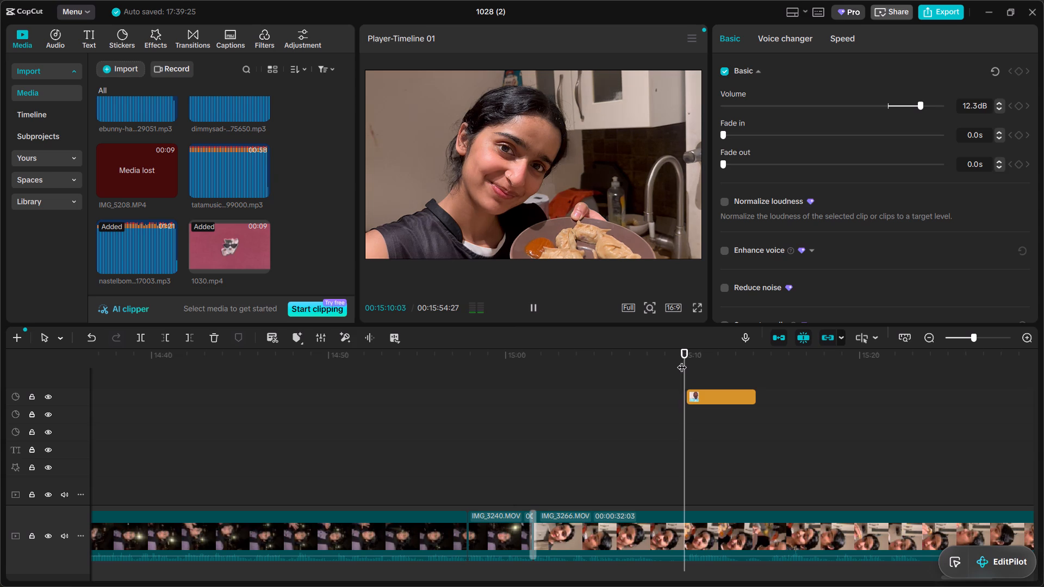
{"action": "key", "text": "space"}
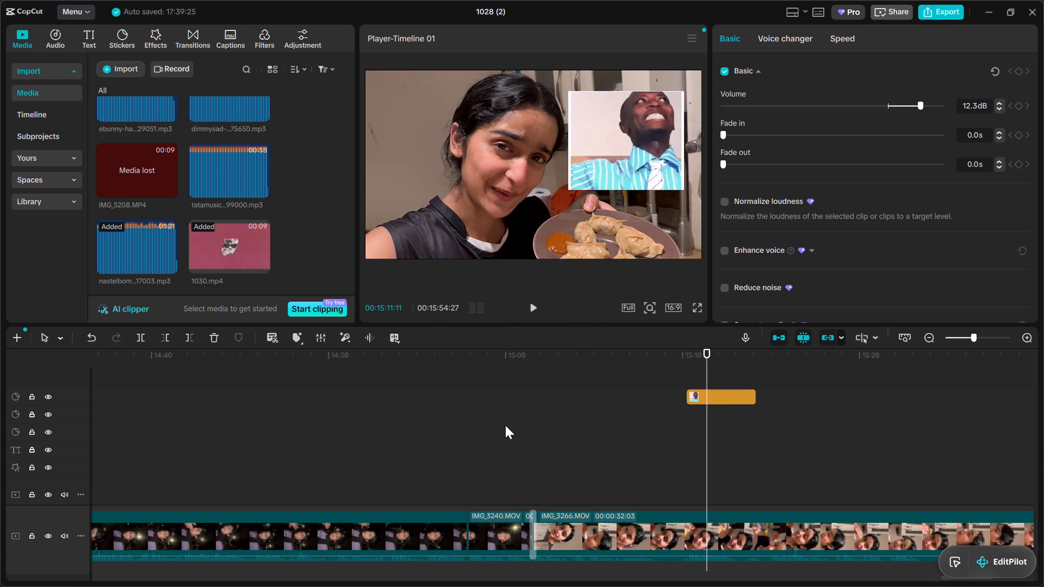
Move the ebunny-halloween-darkness-acoustic music clip near 00:11:10 up one audio track and slightly earlier.
{"action": "scroll", "coordinate": [455, 433], "scroll_direction": "right", "scroll_amount": 3}
{"action": "scroll", "coordinate": [455, 433], "scroll_direction": "down", "scroll_amount": 3}
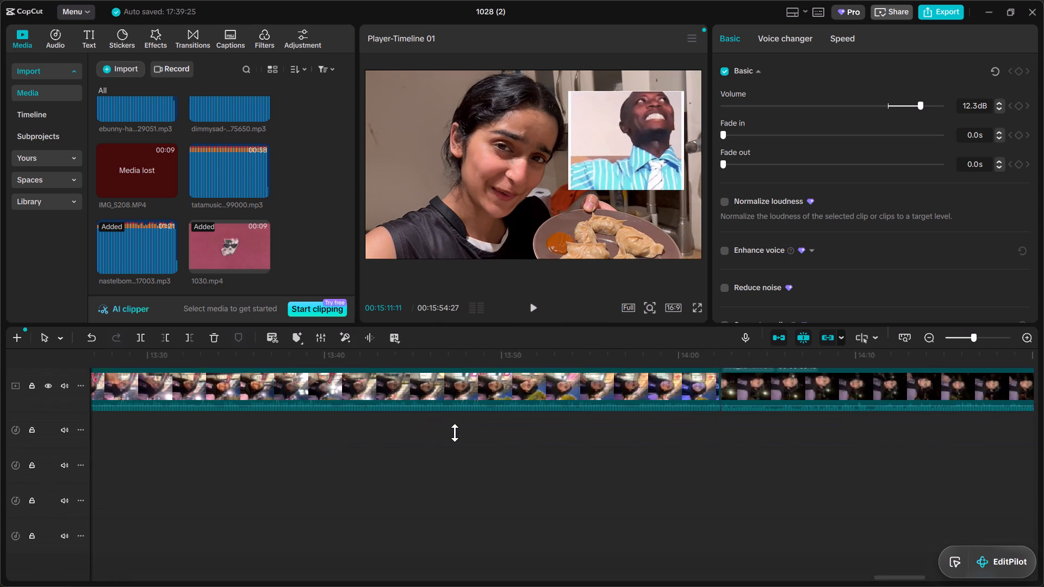
{"action": "scroll", "coordinate": [455, 433], "scroll_direction": "right", "scroll_amount": 6}
{"action": "scroll", "coordinate": [455, 433], "scroll_direction": "up", "scroll_amount": 1}
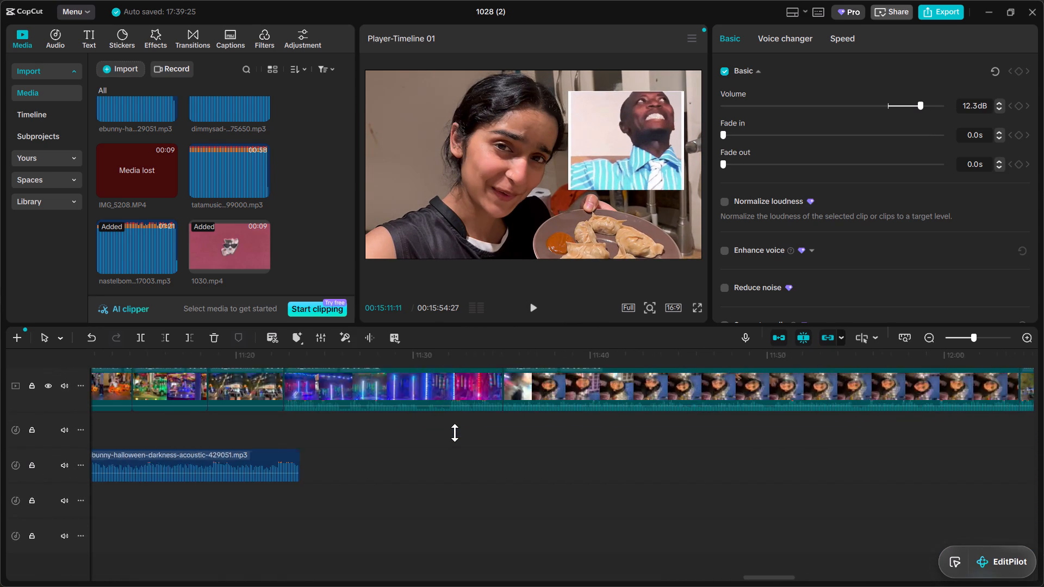
{"action": "scroll", "coordinate": [455, 433], "scroll_direction": "up", "scroll_amount": 2}
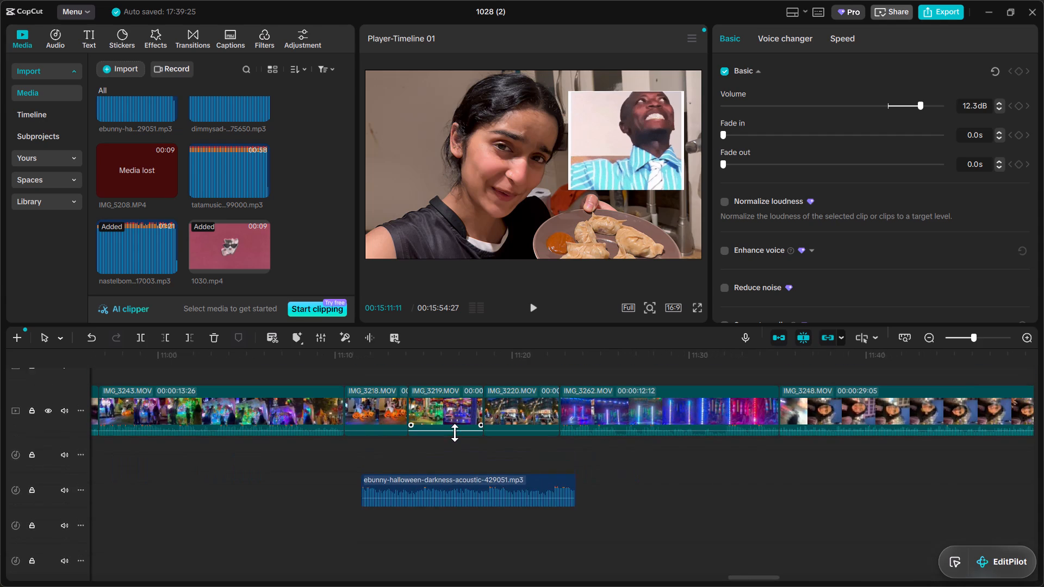
{"action": "scroll", "coordinate": [455, 433], "scroll_direction": "up", "scroll_amount": 1}
{"action": "left_click", "coordinate": [489, 502]}
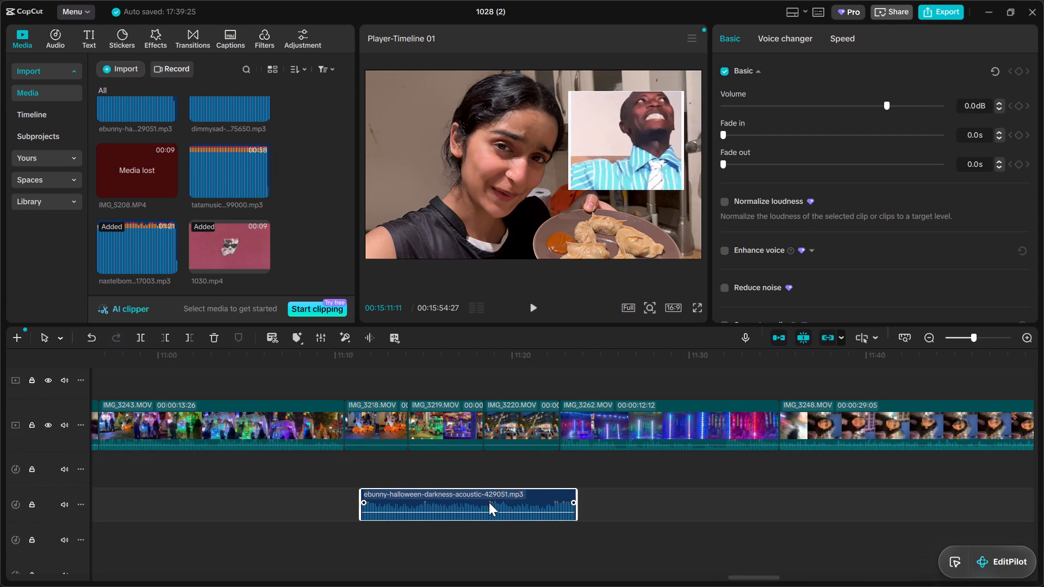
{"action": "left_click_drag", "start_coordinate": [489, 502], "coordinate": [475, 471]}
Shift the nastelbom-halloween-halloween-music clip earlier so it starts at about 00:09:17, ahead of the surfing-with-spooks track.
{"action": "scroll", "coordinate": [475, 471], "scroll_direction": "right", "scroll_amount": 4}
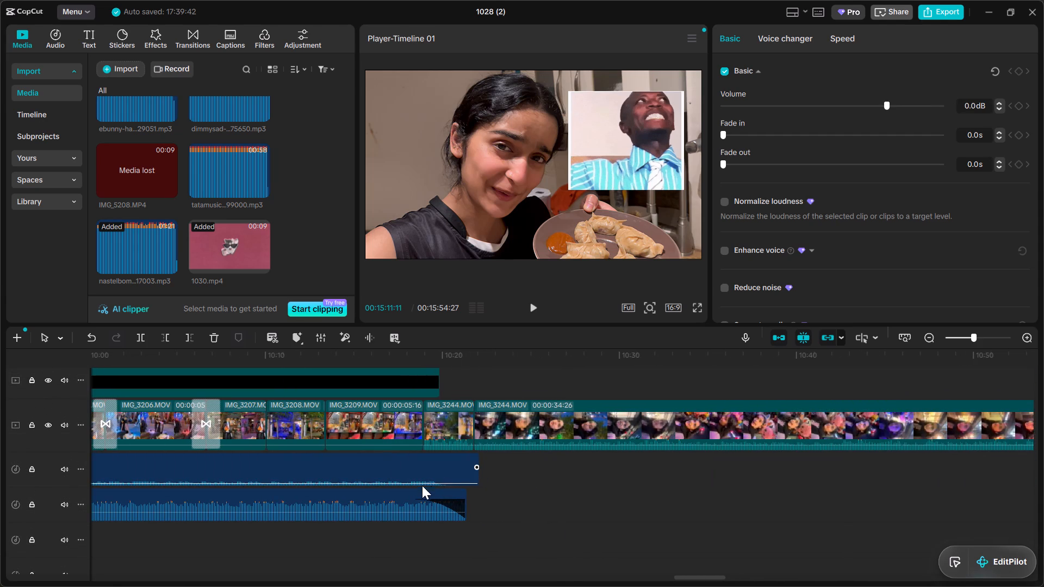
{"action": "scroll", "coordinate": [421, 492], "scroll_direction": "right", "scroll_amount": 2}
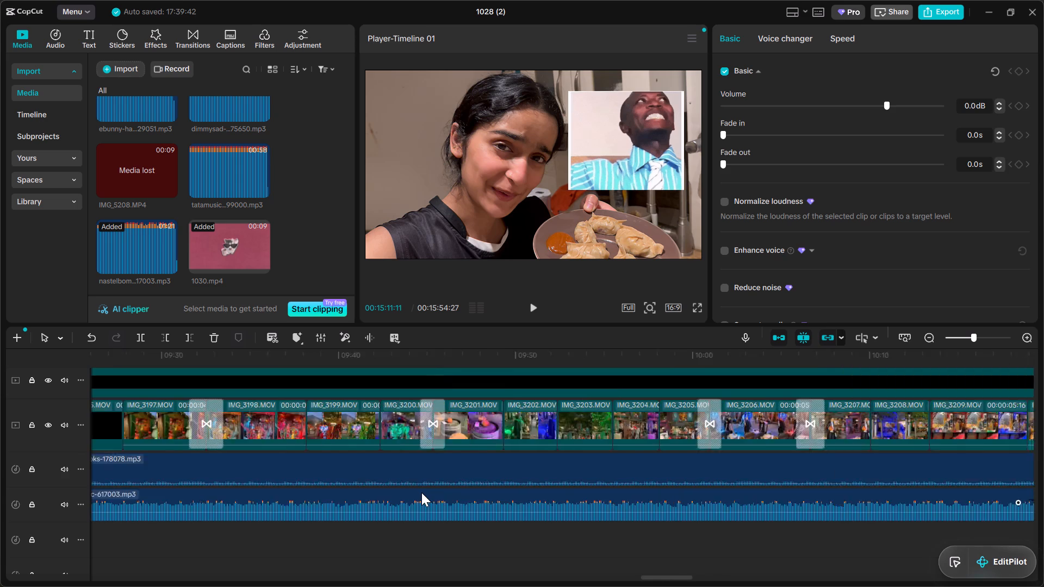
{"action": "scroll", "coordinate": [421, 492], "scroll_direction": "right", "scroll_amount": 2}
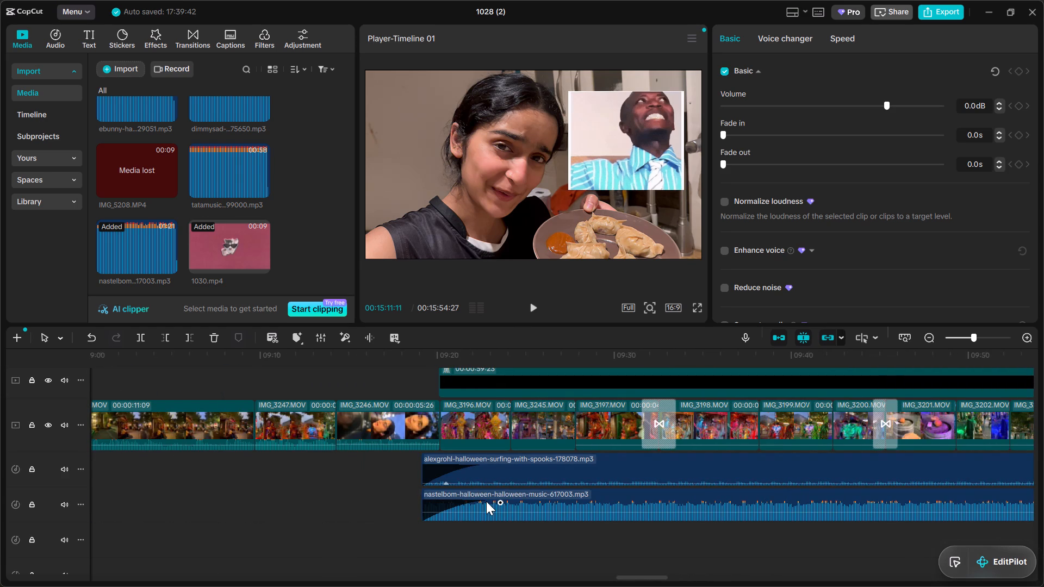
{"action": "left_click", "coordinate": [570, 506]}
{"action": "left_click_drag", "start_coordinate": [570, 506], "coordinate": [537, 498]}
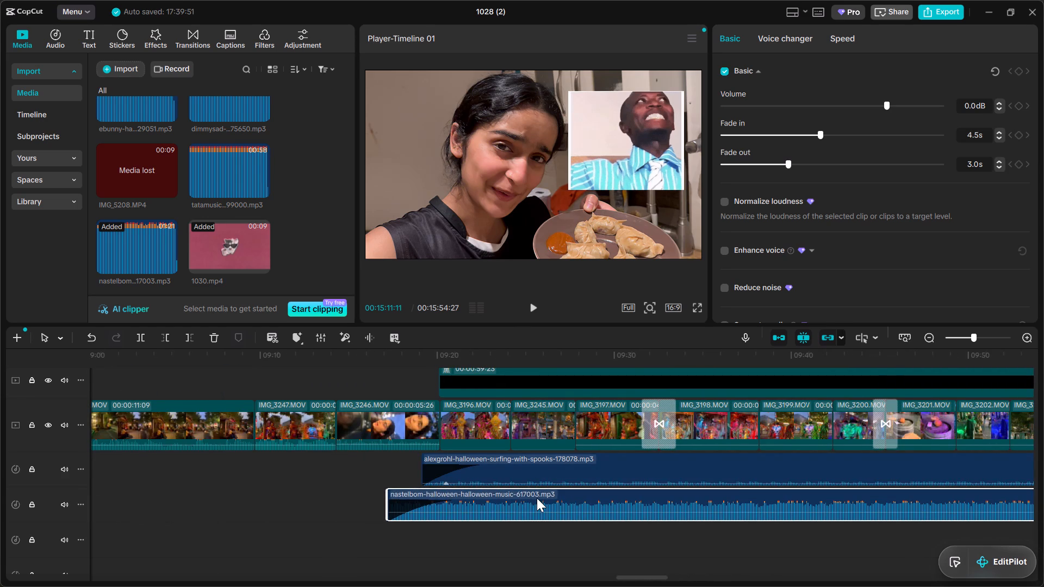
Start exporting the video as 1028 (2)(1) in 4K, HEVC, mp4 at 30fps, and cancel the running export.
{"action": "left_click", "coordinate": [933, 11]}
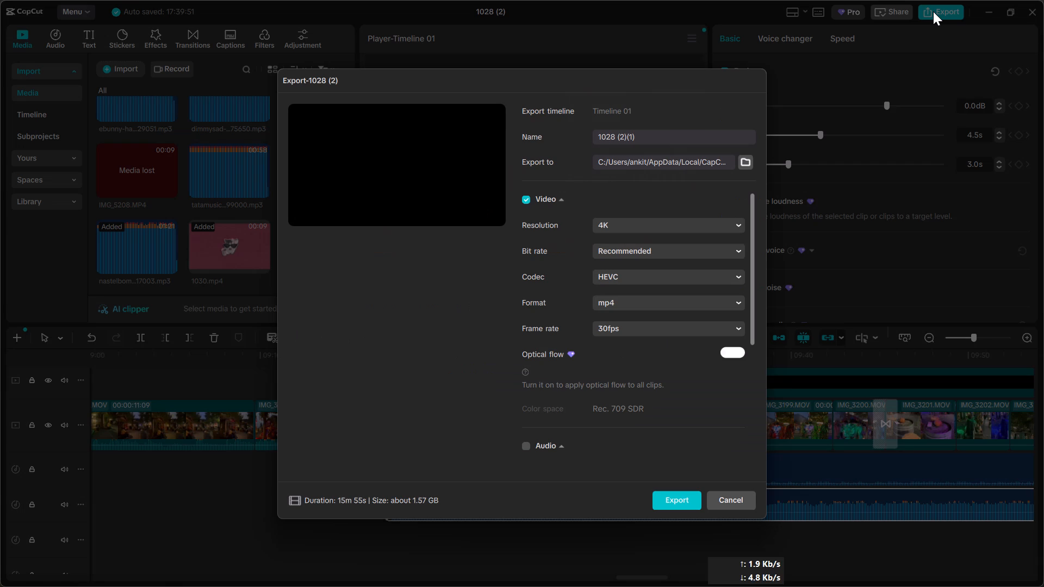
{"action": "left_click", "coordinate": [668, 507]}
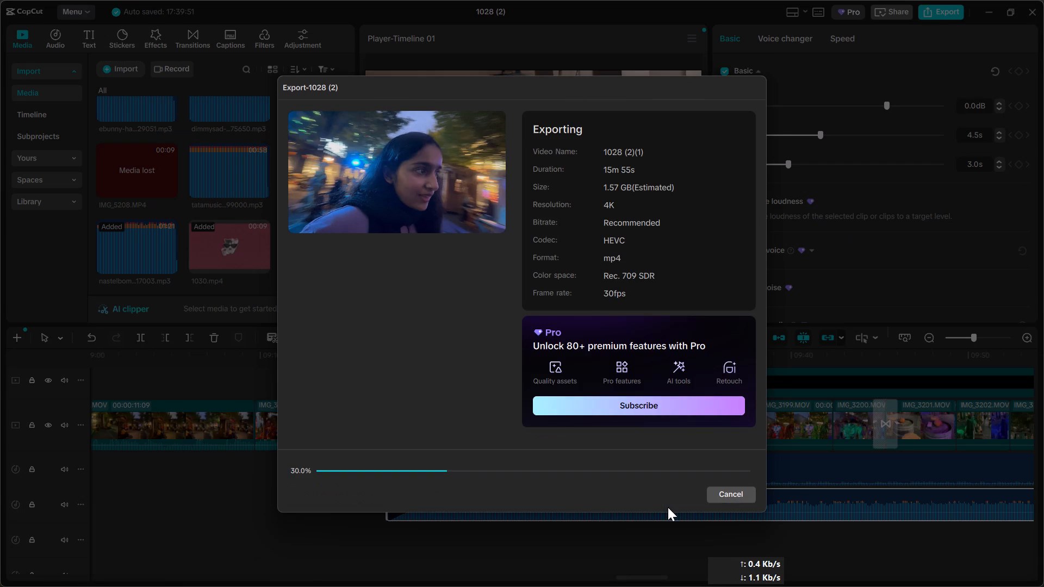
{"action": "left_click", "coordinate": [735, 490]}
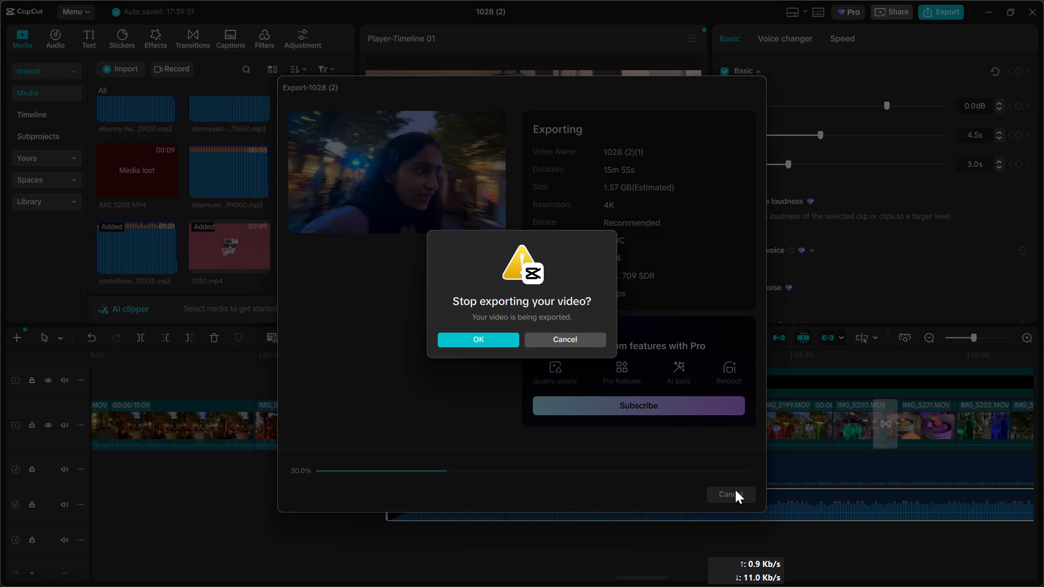